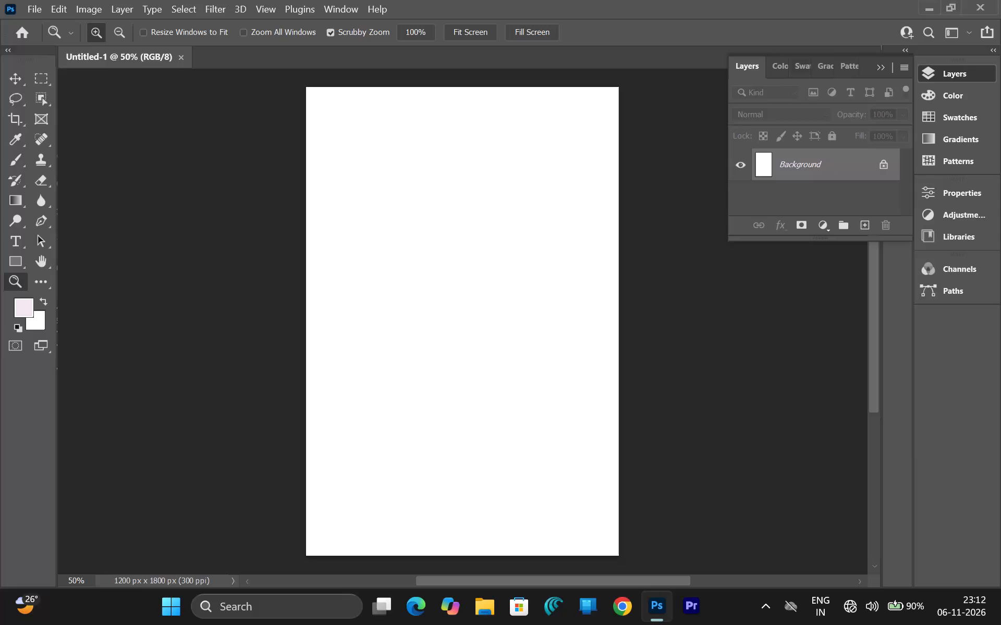
# Collapse the expanded Layers panel to clear the workspace beside the blank canvas.
pyautogui.click(887, 64)
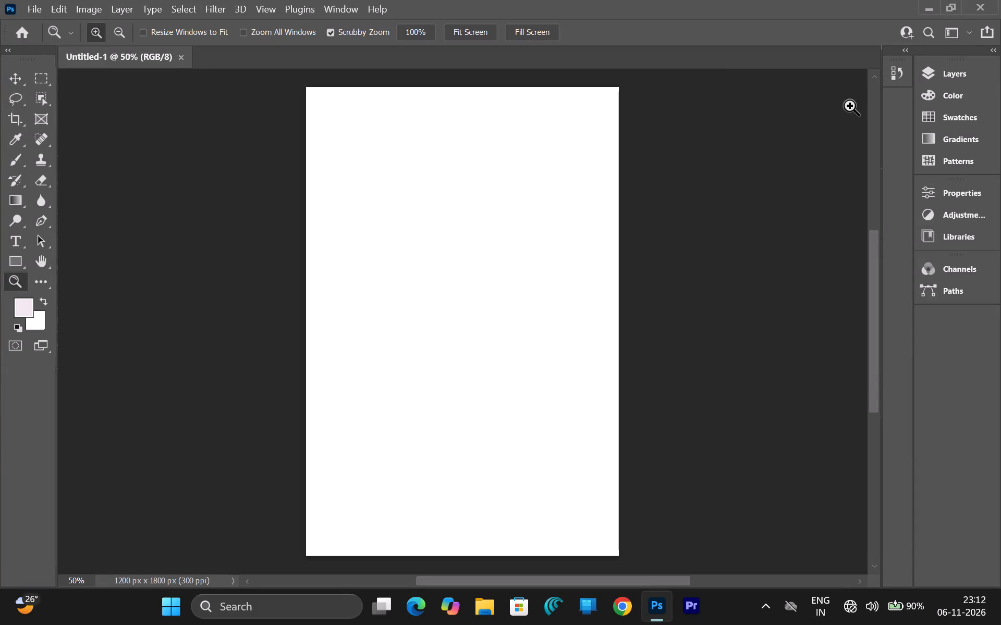
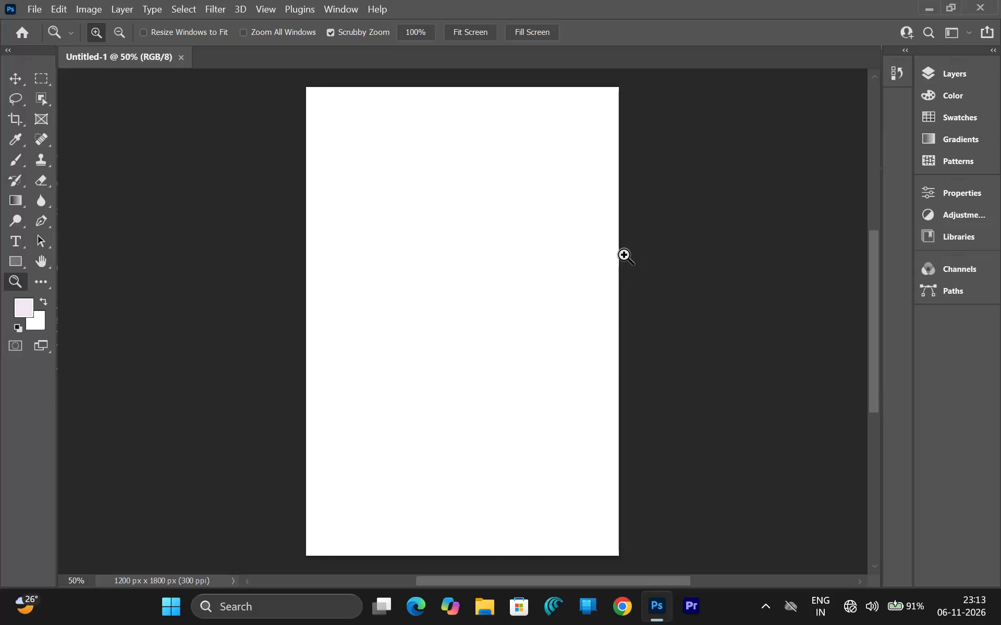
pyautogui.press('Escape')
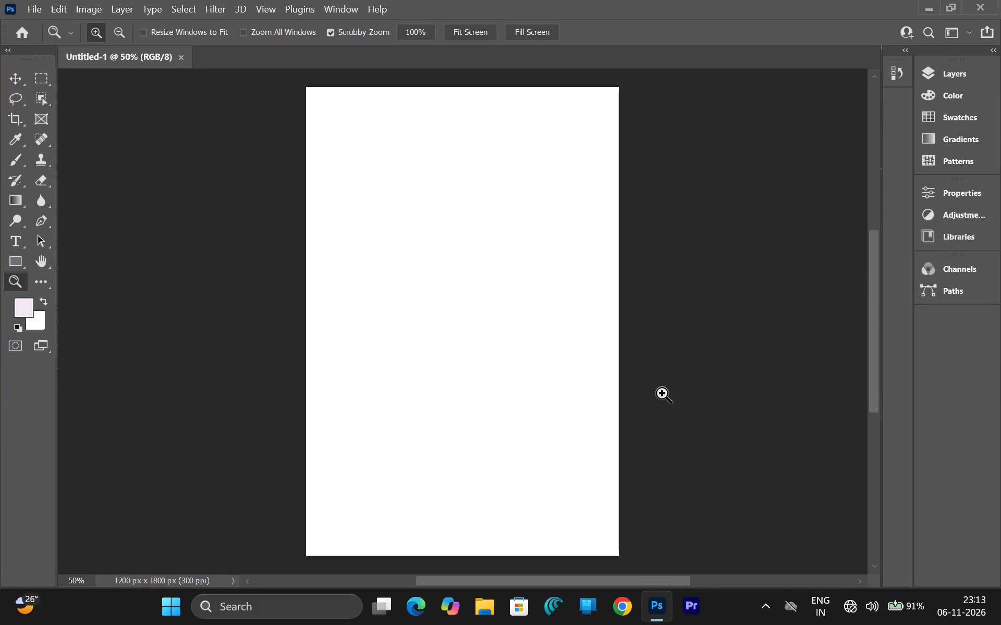
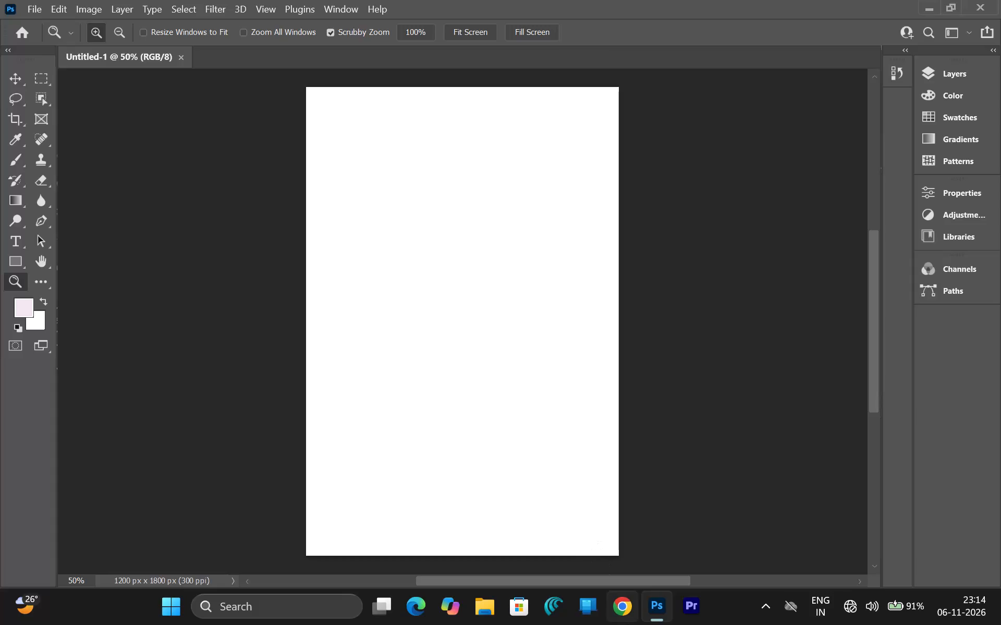
# Switch to Chrome with the first user profile and search Google for "pinterest app".
pyautogui.click(628, 624)
pyautogui.click(356, 356)
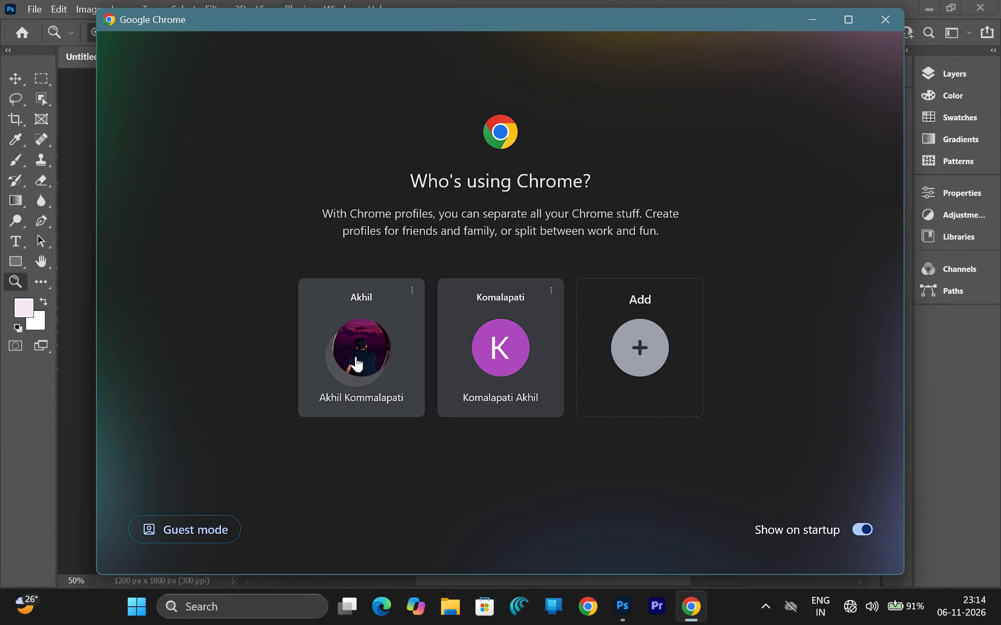
pyautogui.click(445, 304)
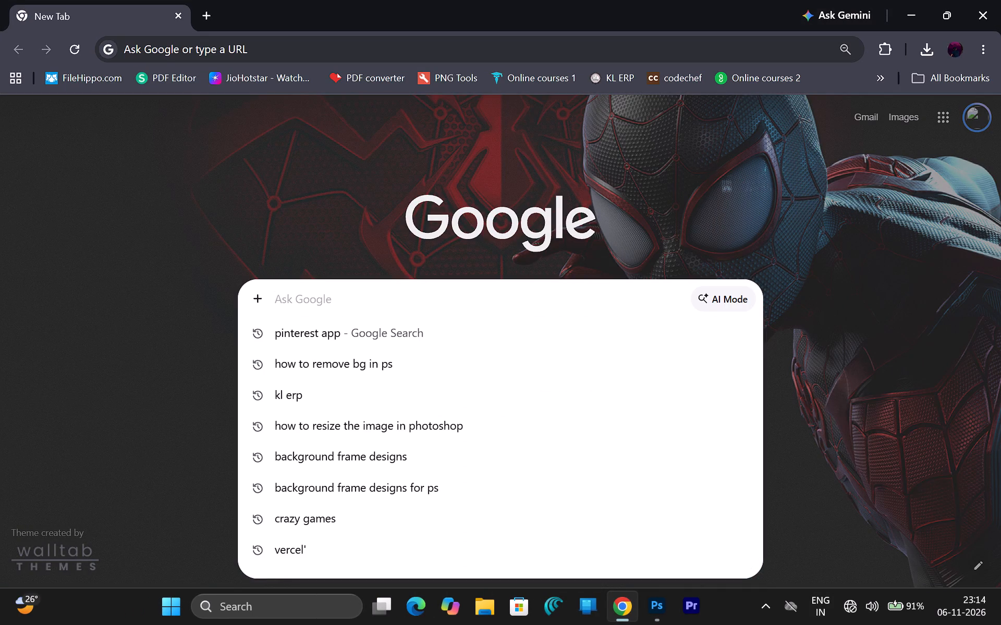
pyautogui.click(380, 337)
# Turn on Wi-Fi and check the computer's connection to the first Airtel network.
pyautogui.click(864, 606)
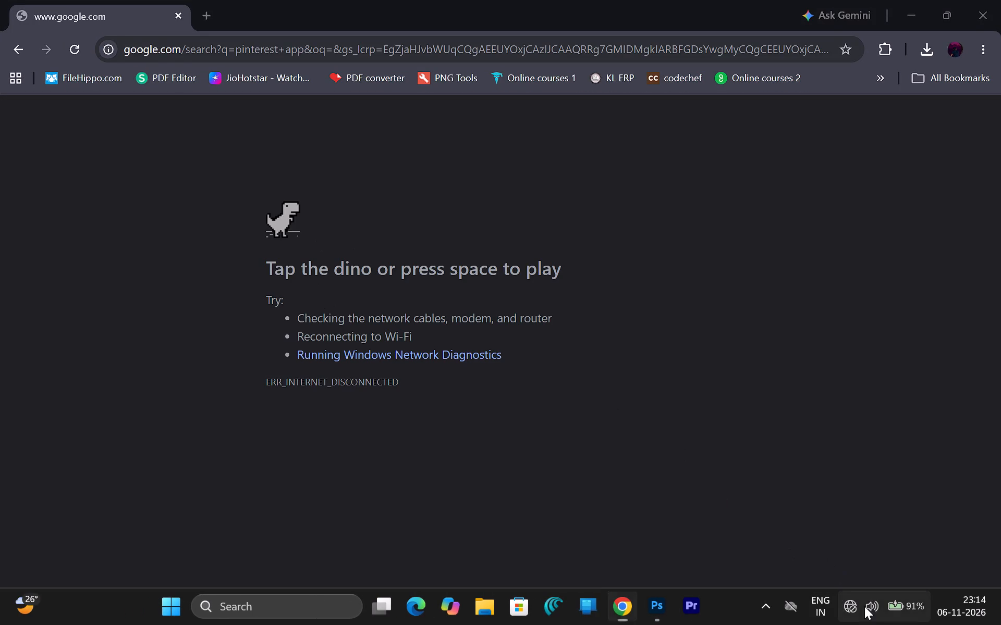
pyautogui.click(734, 315)
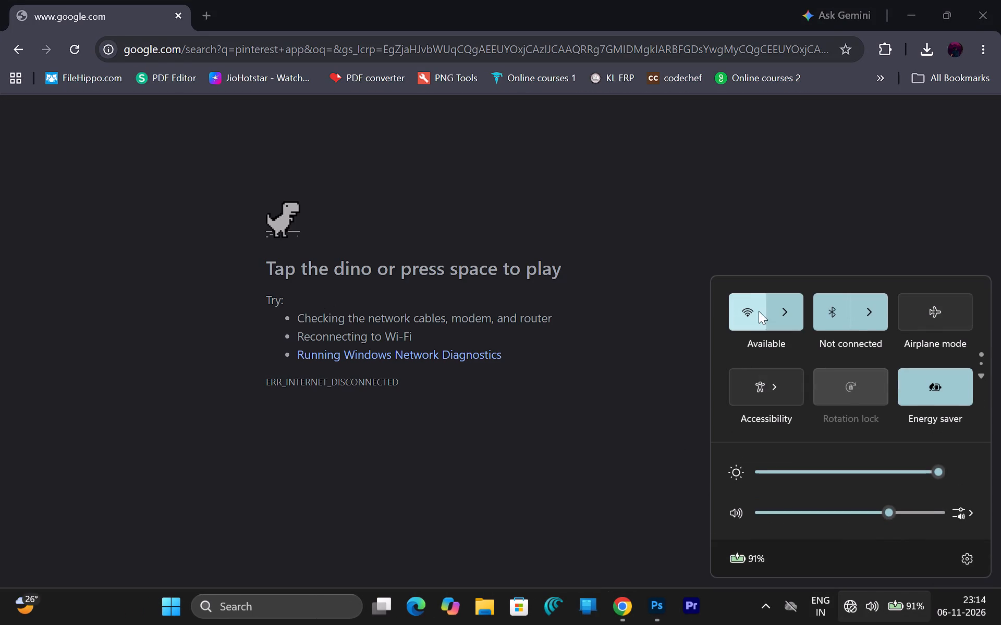
pyautogui.click(783, 307)
pyautogui.click(772, 340)
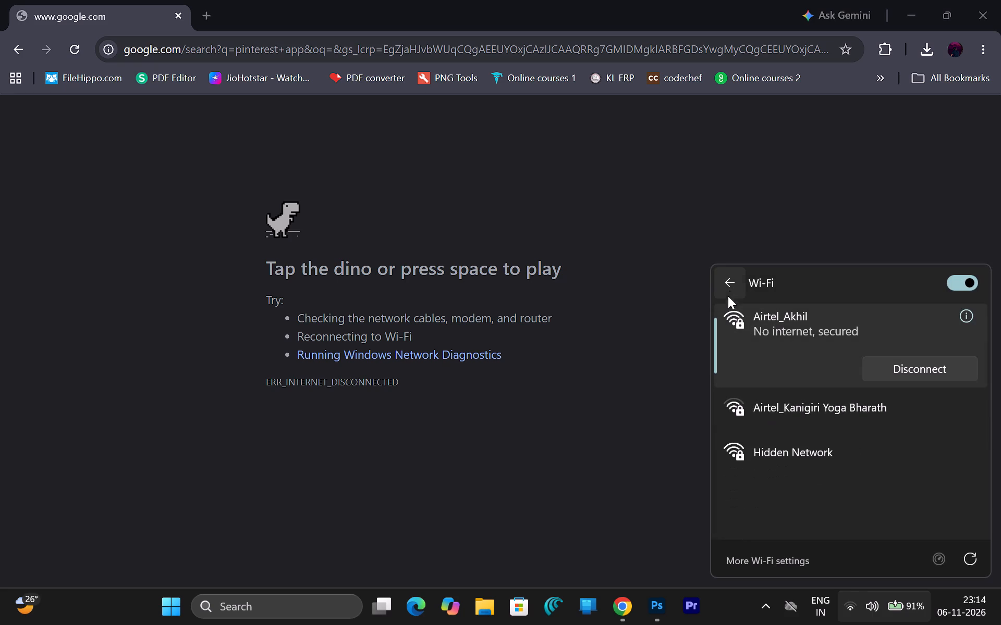
pyautogui.click(730, 286)
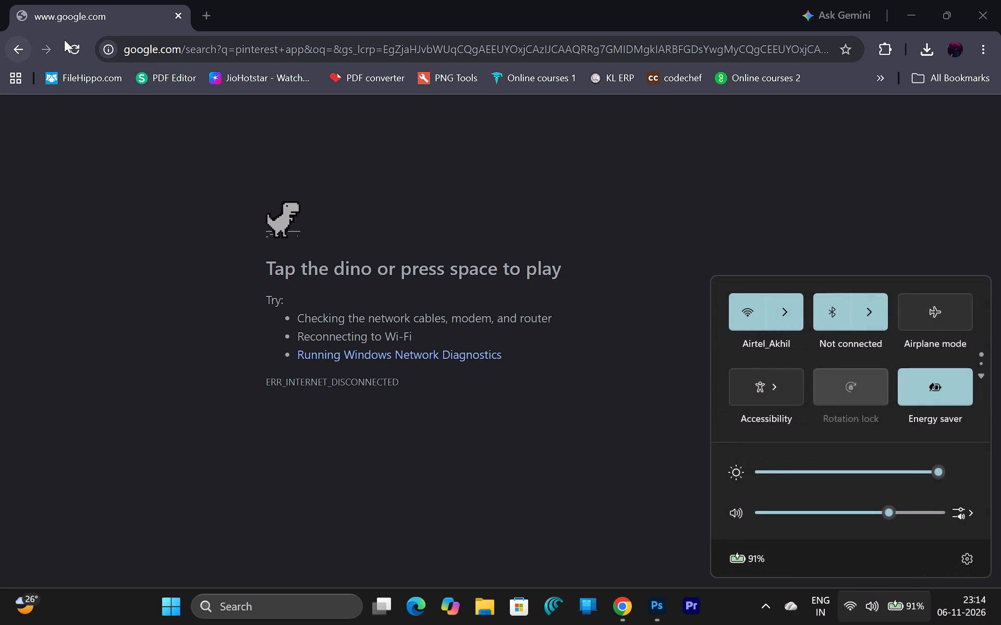
# Reload the "pinterest app" search and open the Pinterest website from the results.
pyautogui.click(65, 40)
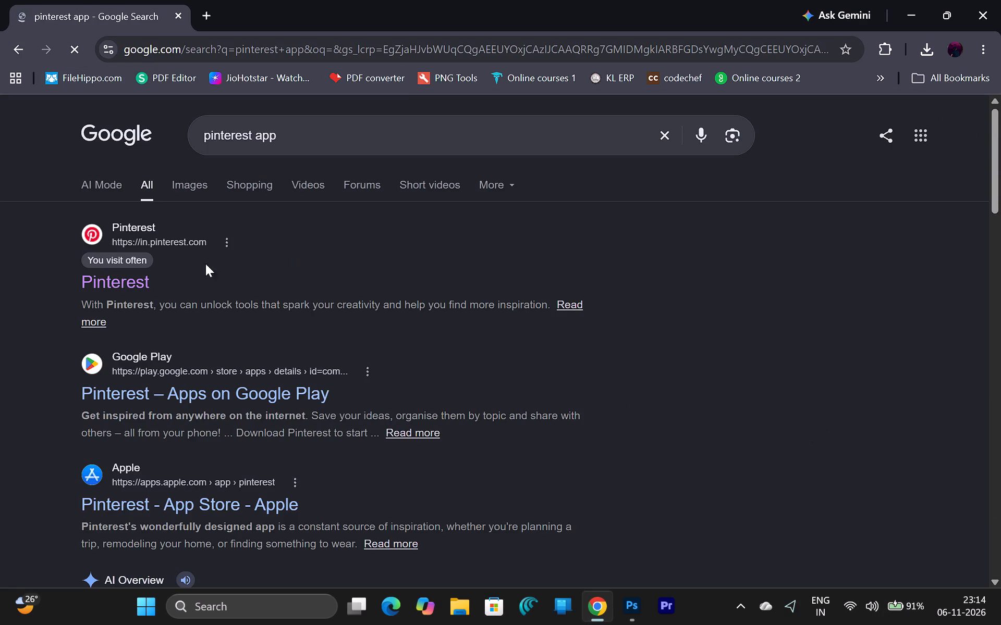
pyautogui.doubleClick(140, 282)
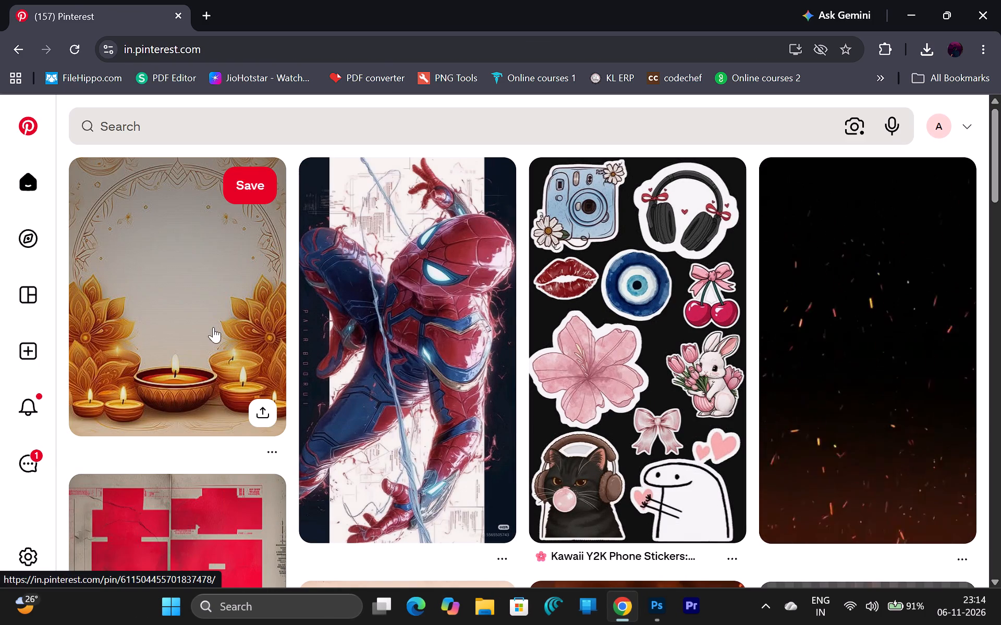
# Open the Diwali background pin with golden flowers and lit diyas, copy its image, and switch back to Photoshop.
pyautogui.click(202, 285)
pyautogui.click(432, 354)
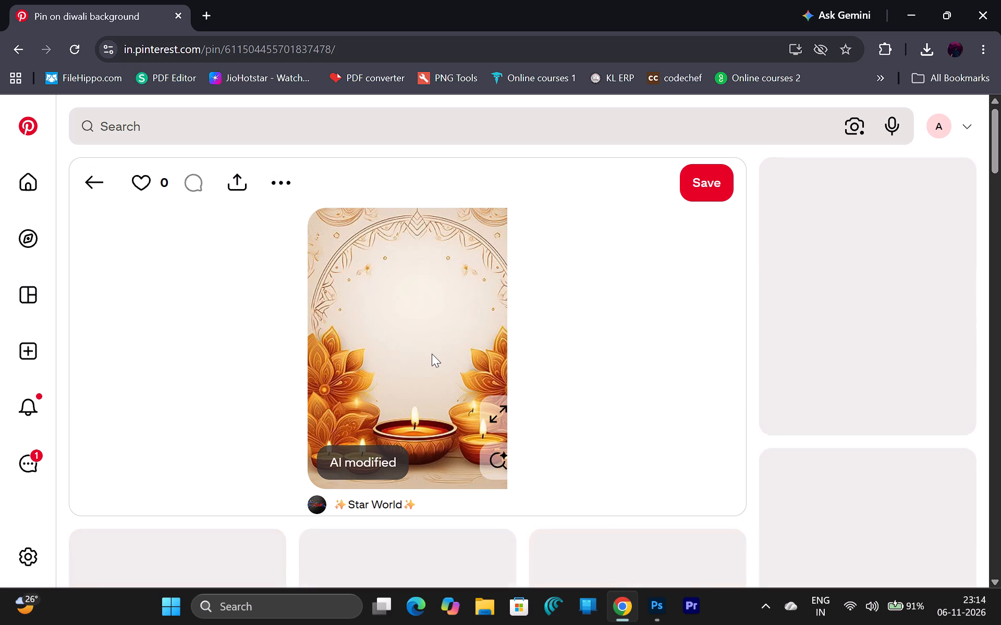
pyautogui.rightClick(432, 354)
pyautogui.click(479, 423)
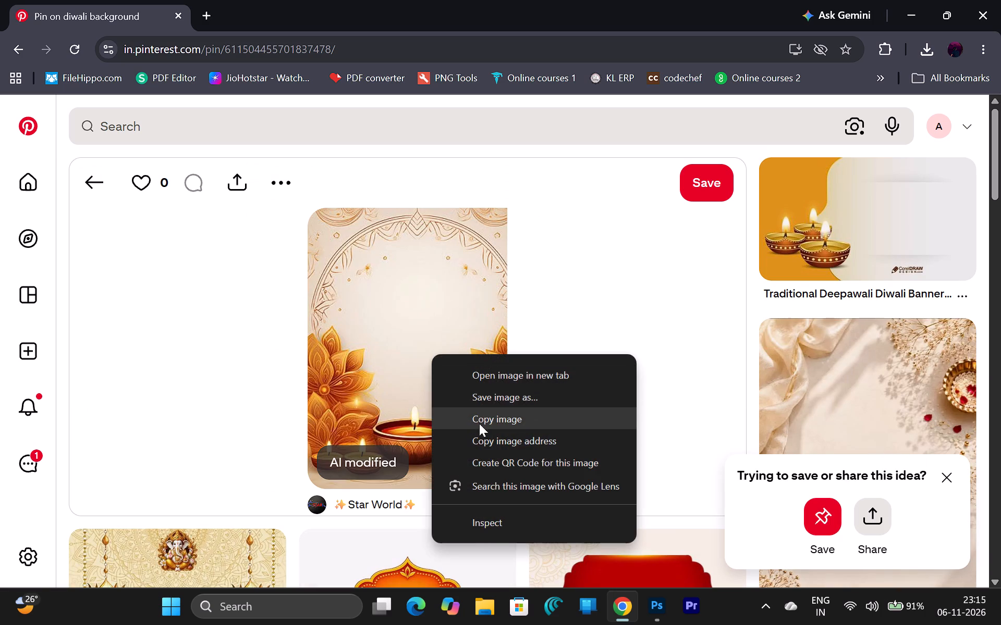
pyautogui.click(662, 608)
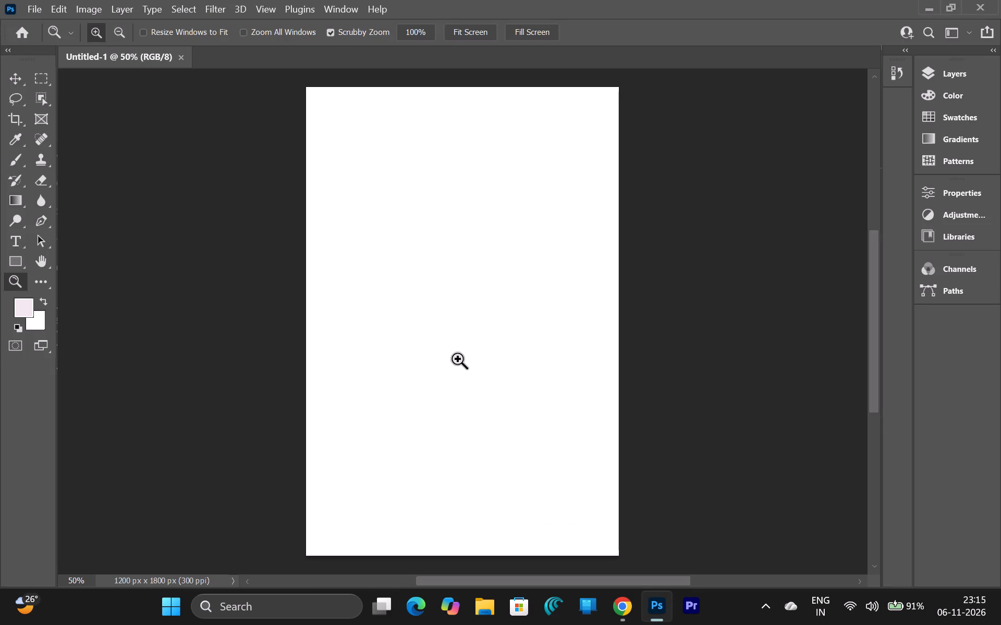
# Paste the copied Diwali lamp background and scale it proportionally to about 444%, spanning the full canvas height.
pyautogui.hotkey('ctrl', 'v')
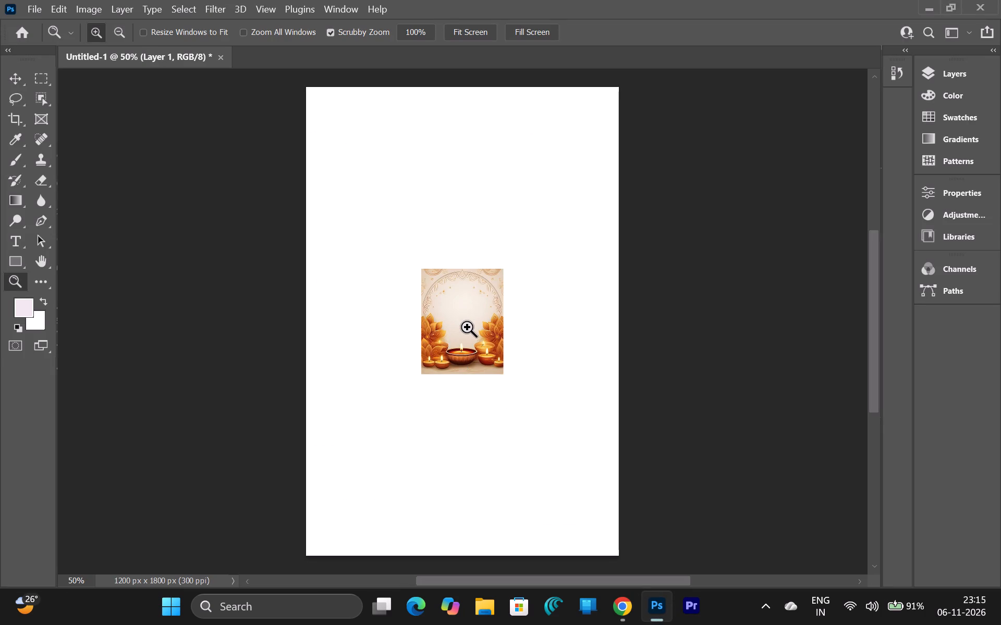
pyautogui.hotkey('ctrl', 't')
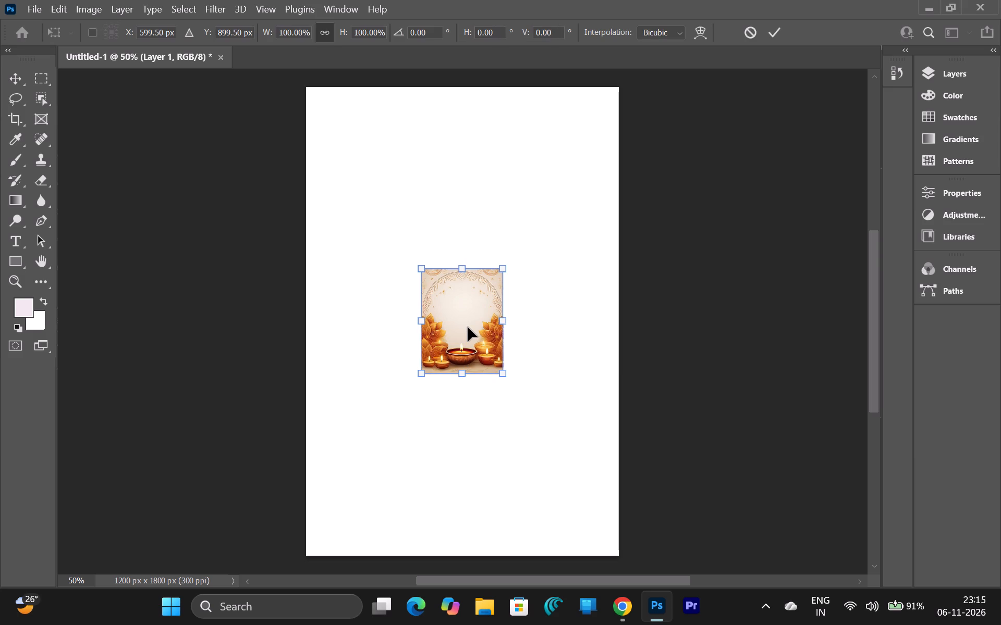
pyautogui.moveTo(463, 268); pyautogui.dragTo(460, 168)
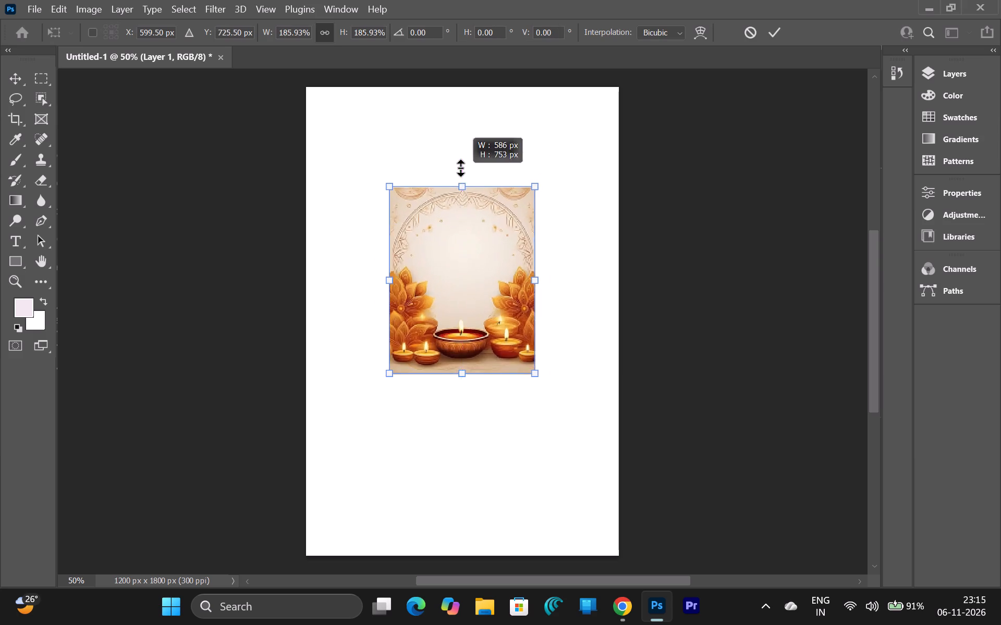
pyautogui.moveTo(460, 168); pyautogui.dragTo(468, 83)
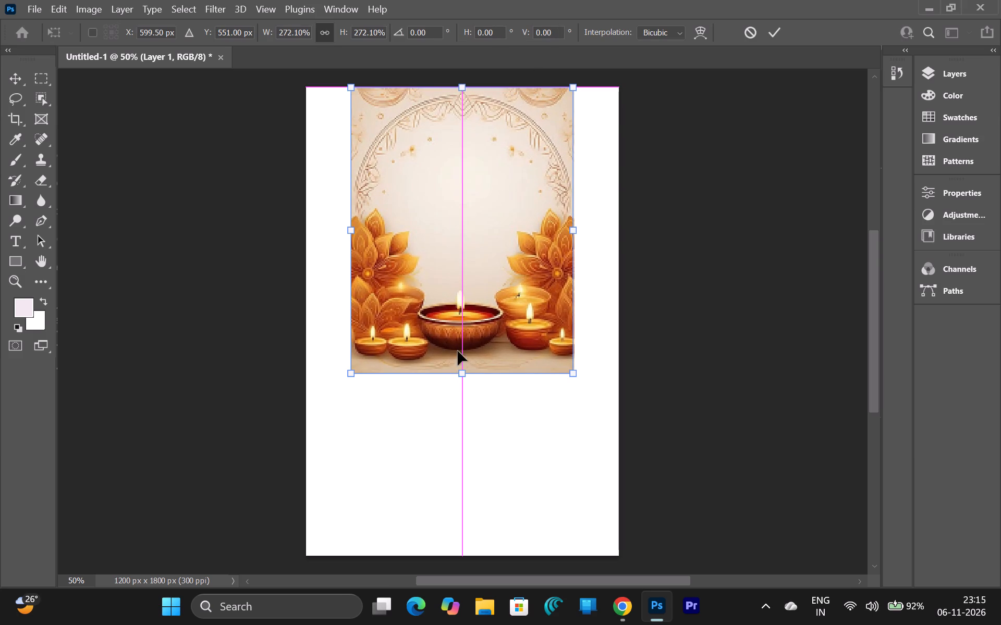
pyautogui.moveTo(468, 378); pyautogui.dragTo(477, 524)
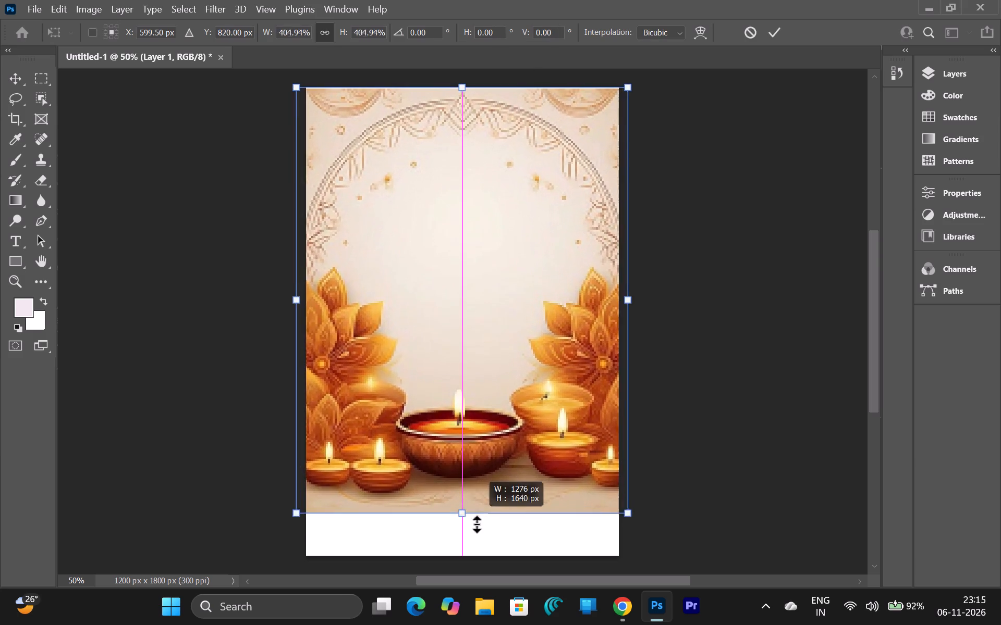
pyautogui.moveTo(477, 524); pyautogui.dragTo(474, 564)
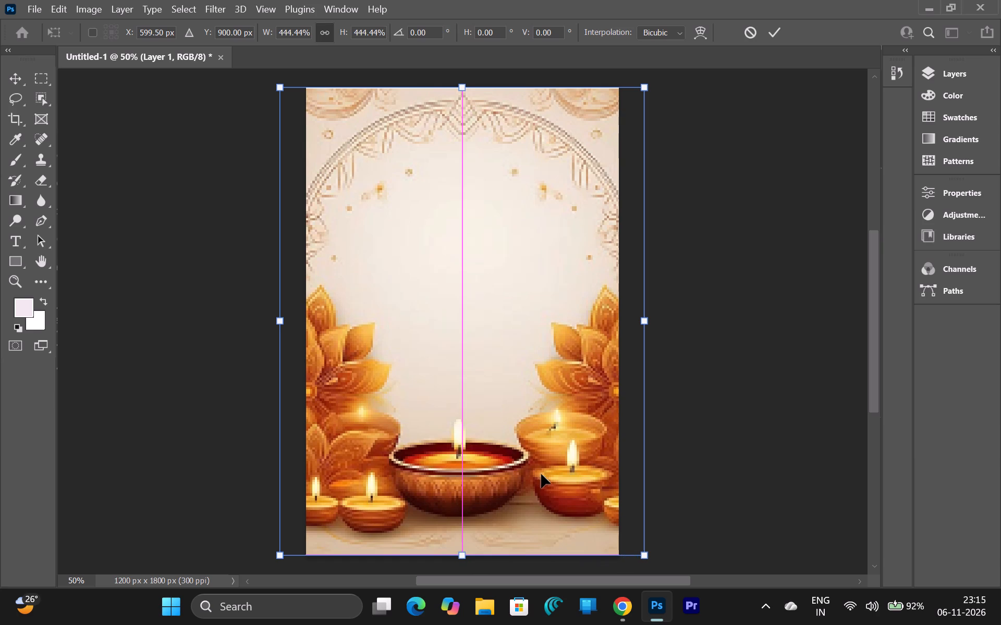
pyautogui.press('Return')
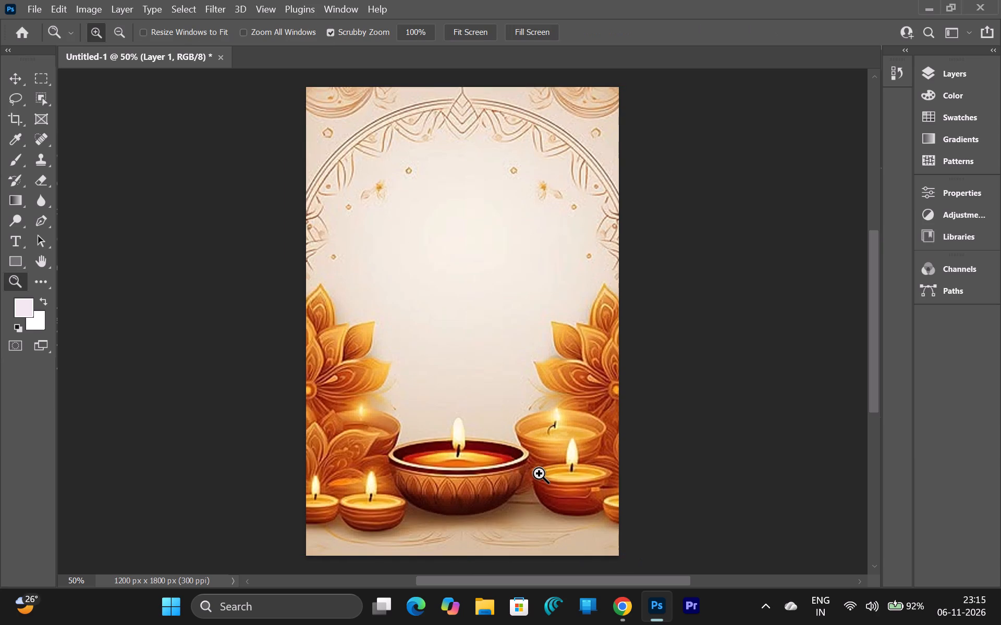
pyautogui.scroll(2, 469, 429)
pyautogui.scroll(-2, 469, 429)
# Switch to Chrome and, in a new tab, search Google Images for the KL University symbol.
pyautogui.click(614, 609)
pyautogui.click(210, 2)
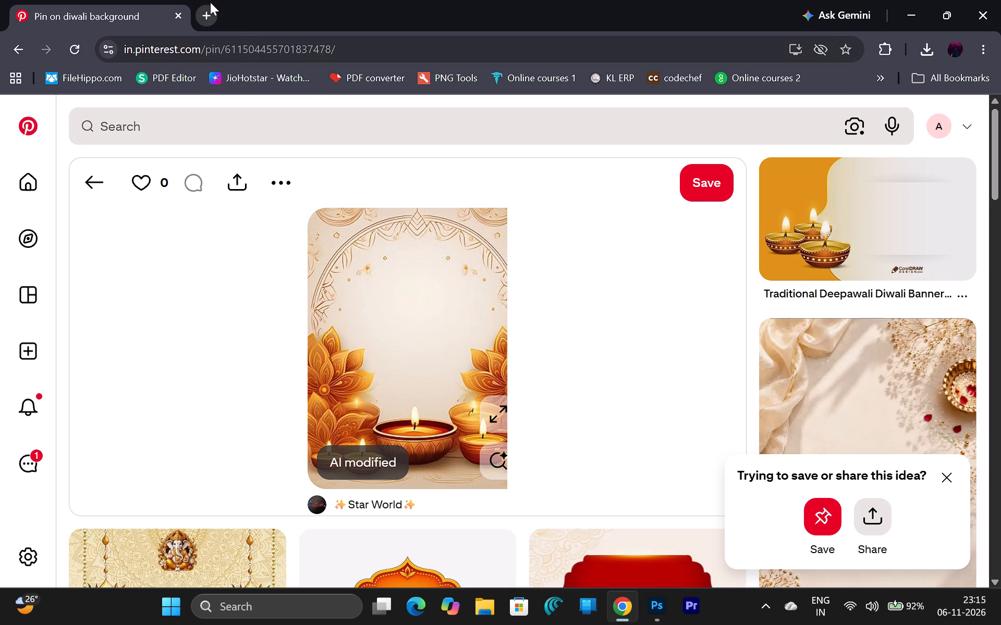
pyautogui.click(407, 306)
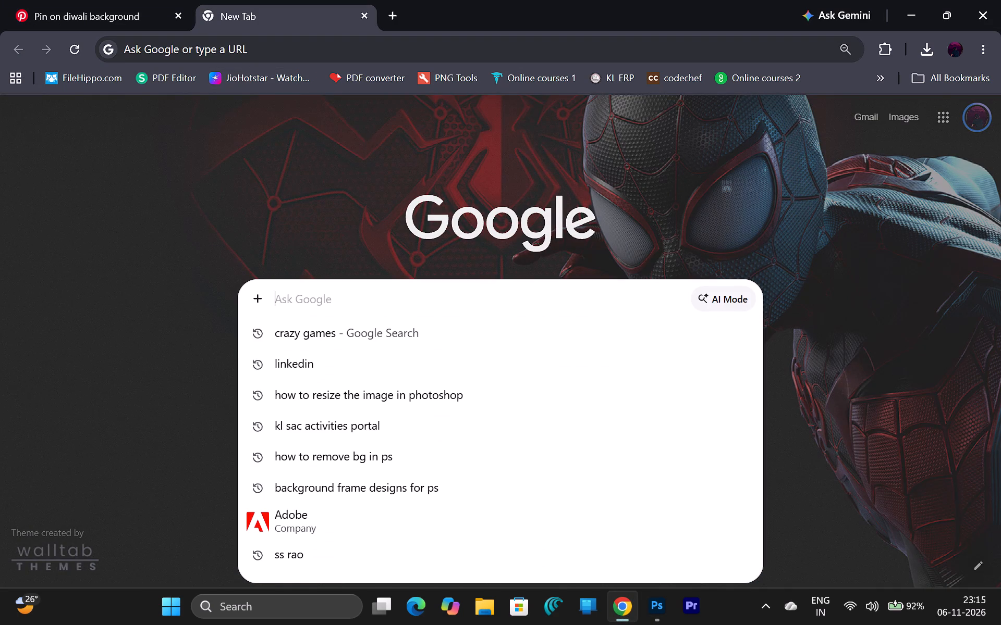
pyautogui.write('kl universi')
pyautogui.press('Return')
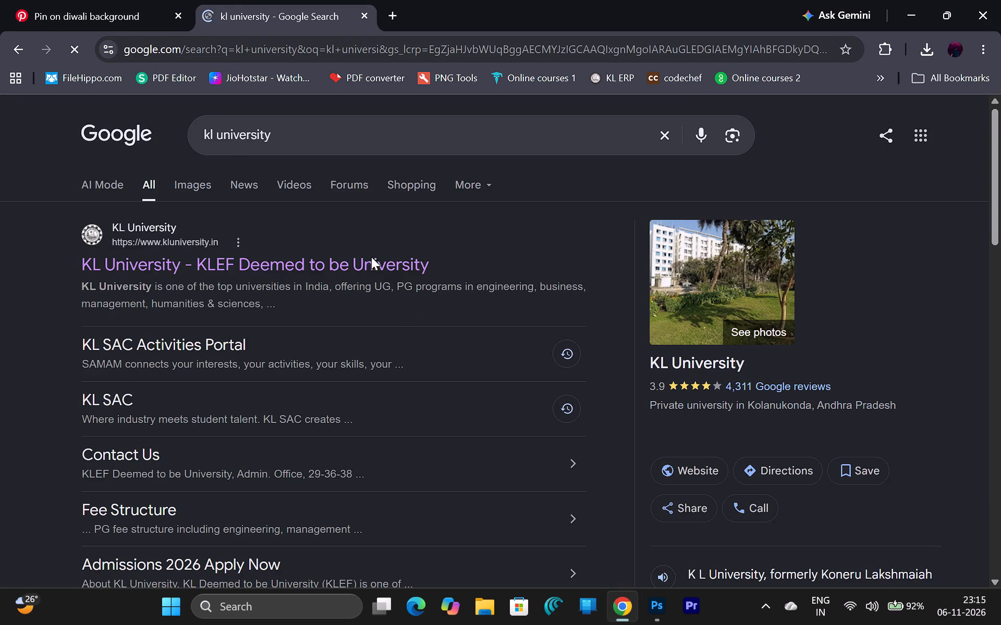
pyautogui.click(184, 179)
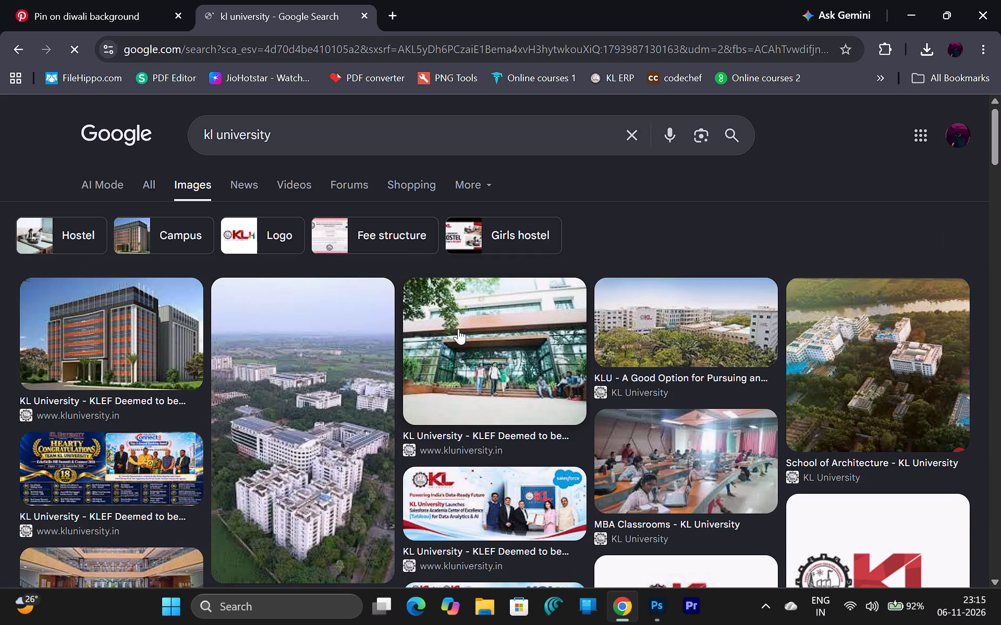
# Refine the Google Images search to "kl university symbol".
pyautogui.scroll(-2, 688, 427)
pyautogui.scroll(4, 680, 429)
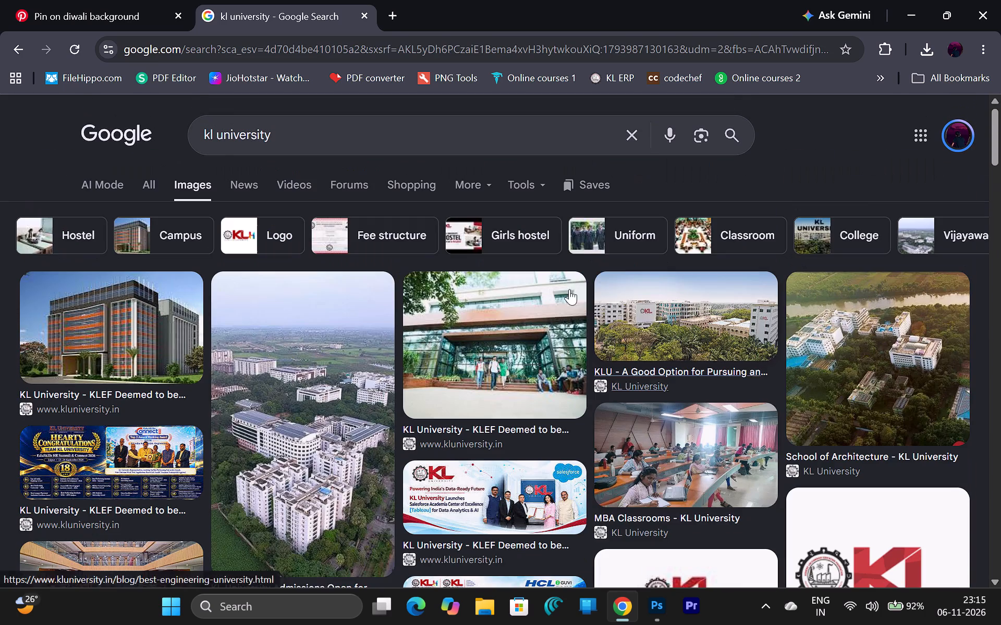
pyautogui.click(321, 134)
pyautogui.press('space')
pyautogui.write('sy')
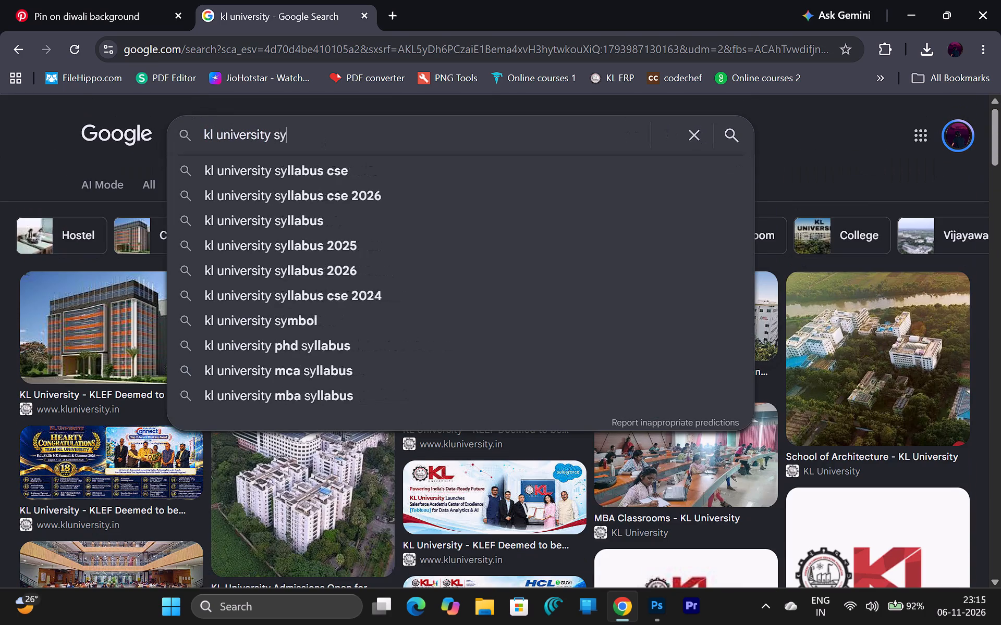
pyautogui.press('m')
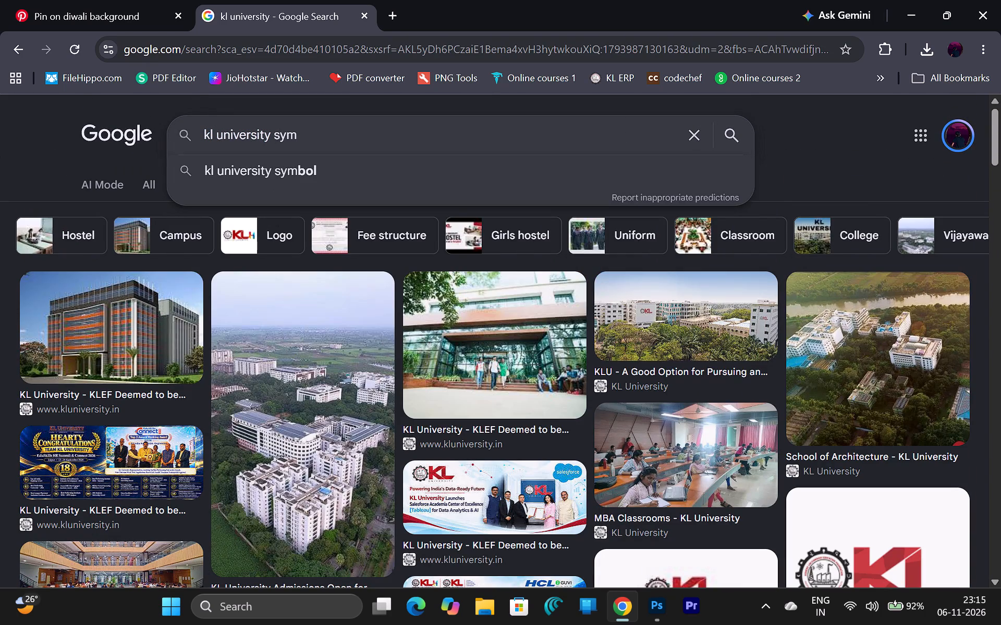
pyautogui.click(302, 169)
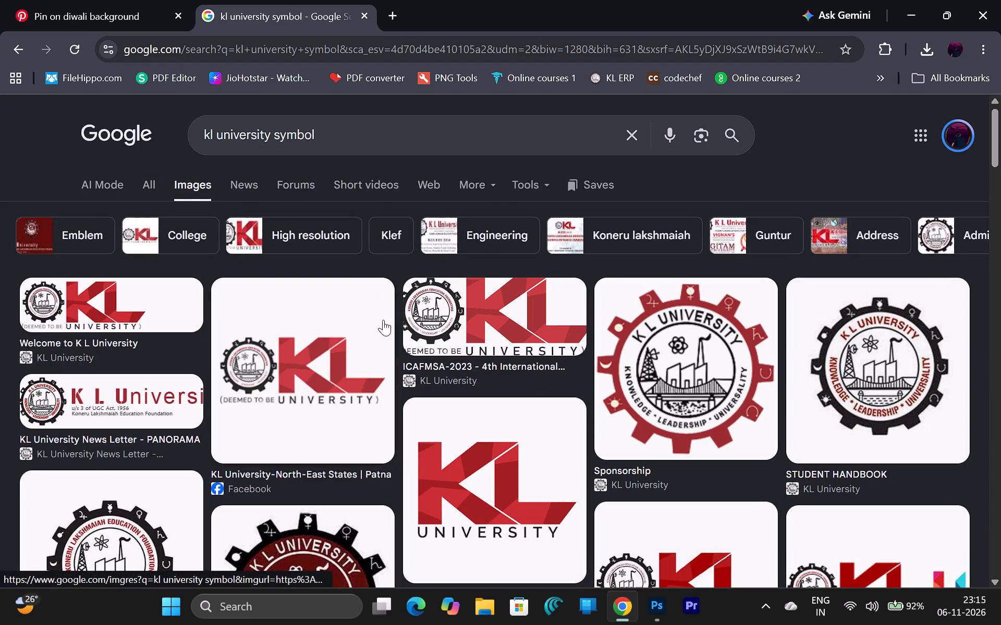
# Open the preview of the KL University logo from the "KL University-North-East States | Patna" image result.
pyautogui.scroll(-1, 432, 349)
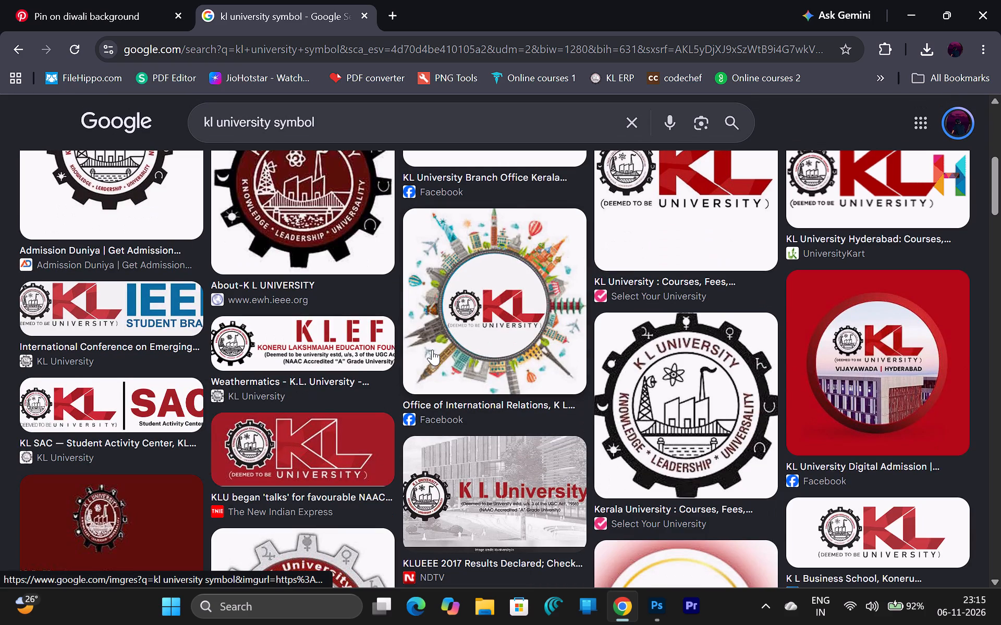
pyautogui.scroll(-1, 432, 349)
pyautogui.scroll(4, 432, 349)
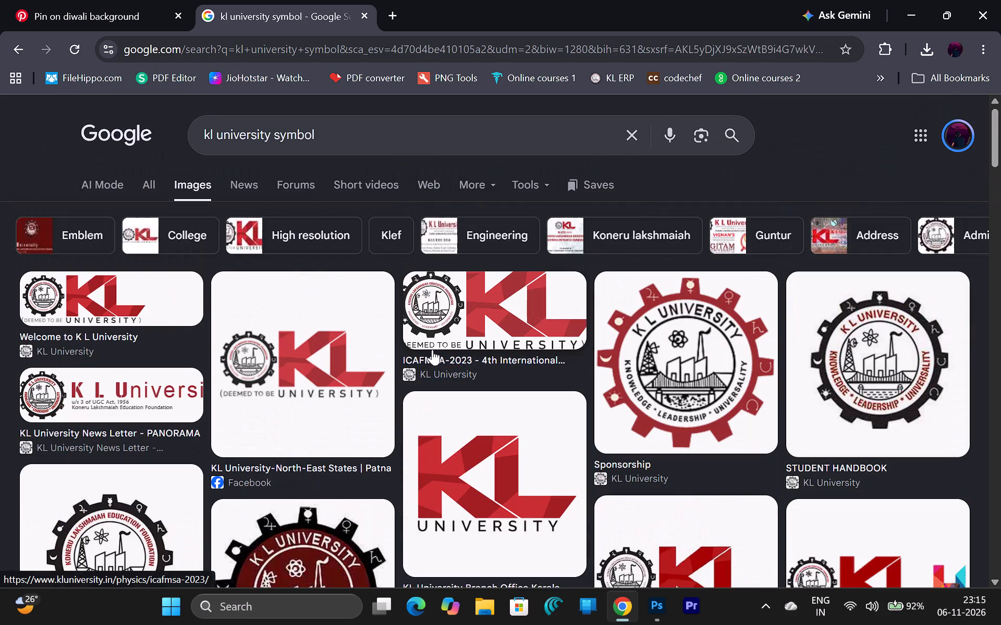
pyautogui.click(343, 369)
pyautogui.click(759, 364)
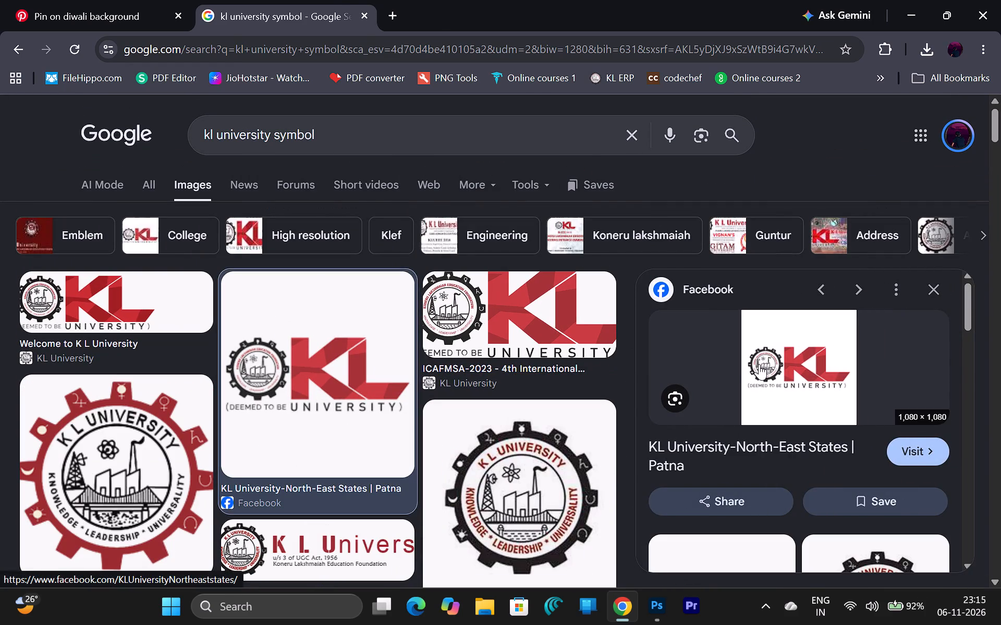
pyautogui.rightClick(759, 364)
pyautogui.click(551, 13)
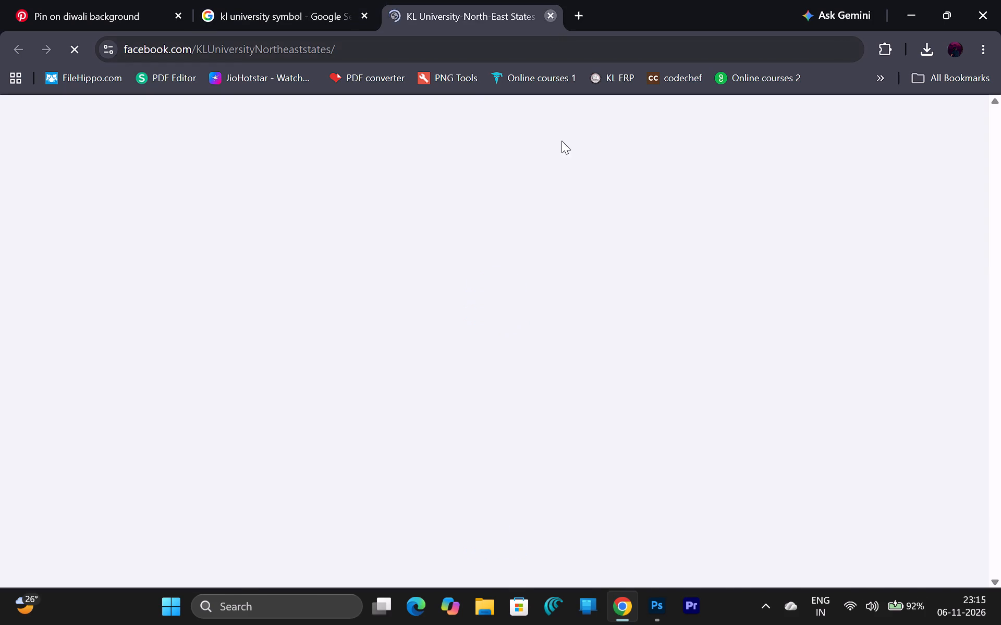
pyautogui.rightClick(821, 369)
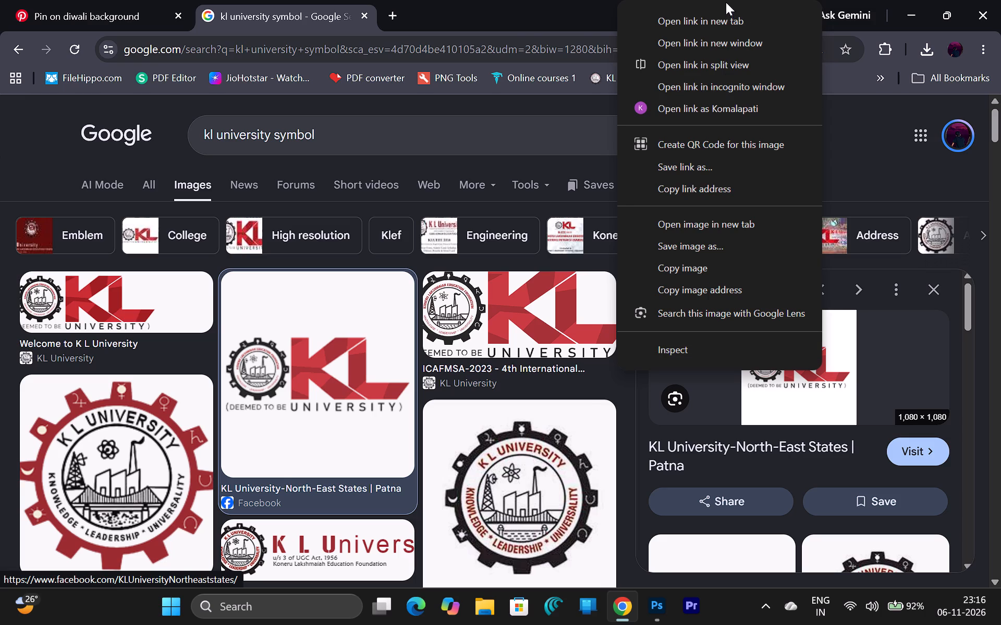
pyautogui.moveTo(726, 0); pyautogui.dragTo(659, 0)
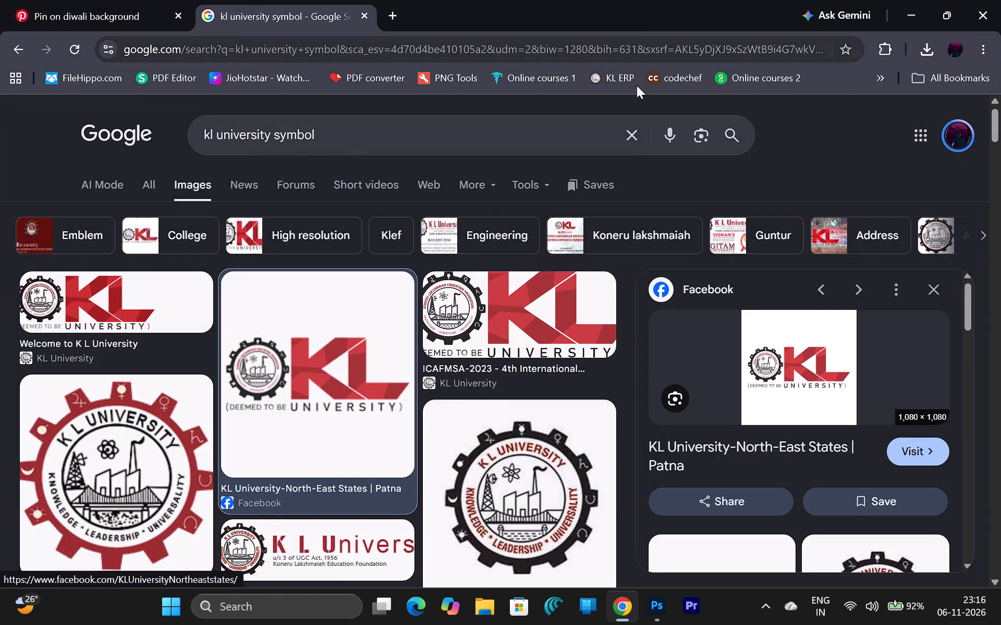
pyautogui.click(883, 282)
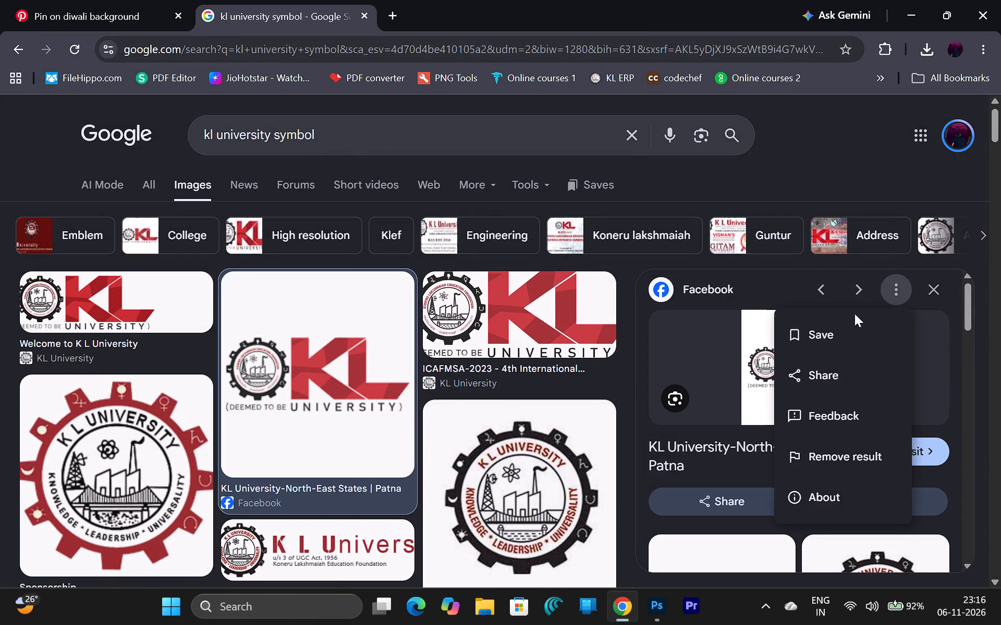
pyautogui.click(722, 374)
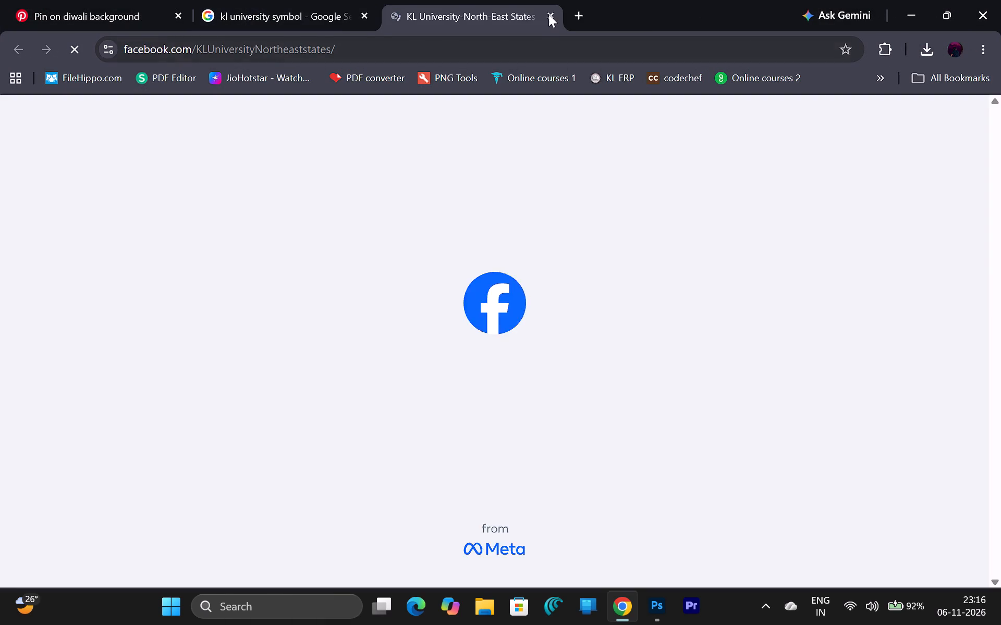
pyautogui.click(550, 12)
# Save the previewed KL University logo from the Facebook result as an image file.
pyautogui.rightClick(804, 372)
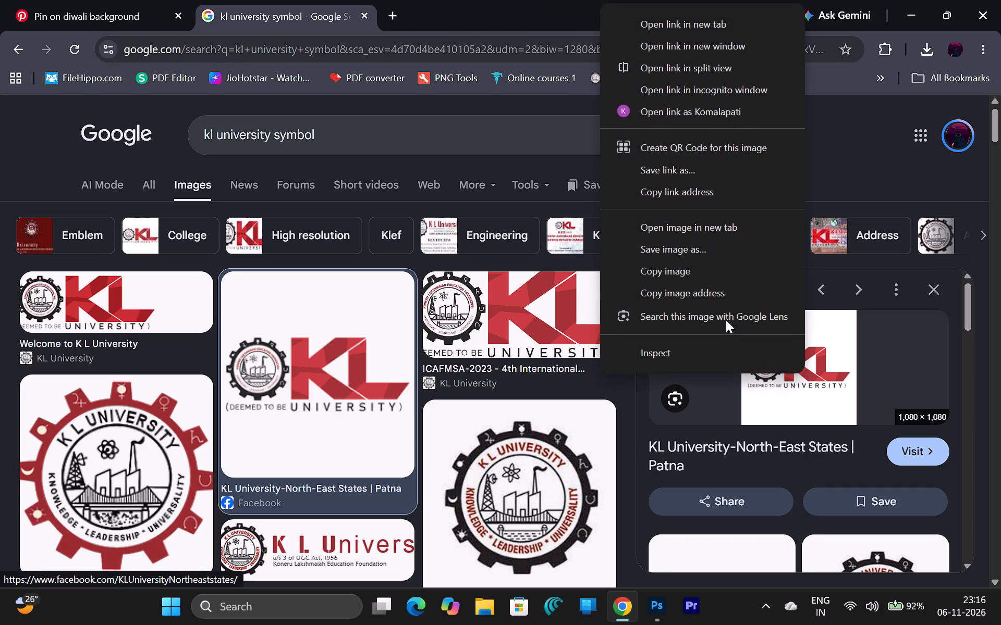
pyautogui.click(672, 258)
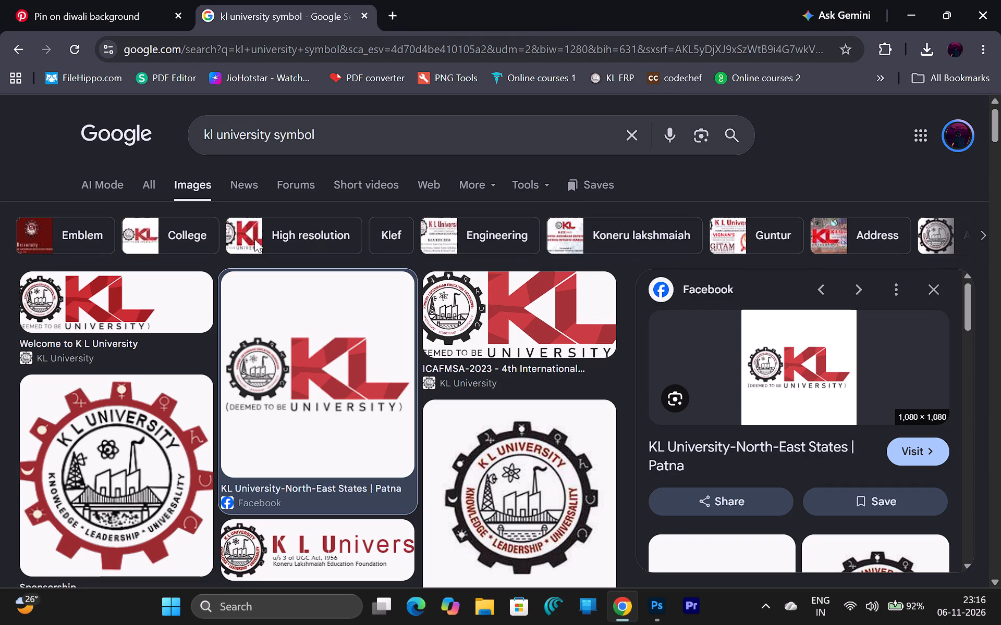
# Save the KL University logo to the Desktop as the PNG file "images" and return to Photoshop.
pyautogui.click(89, 158)
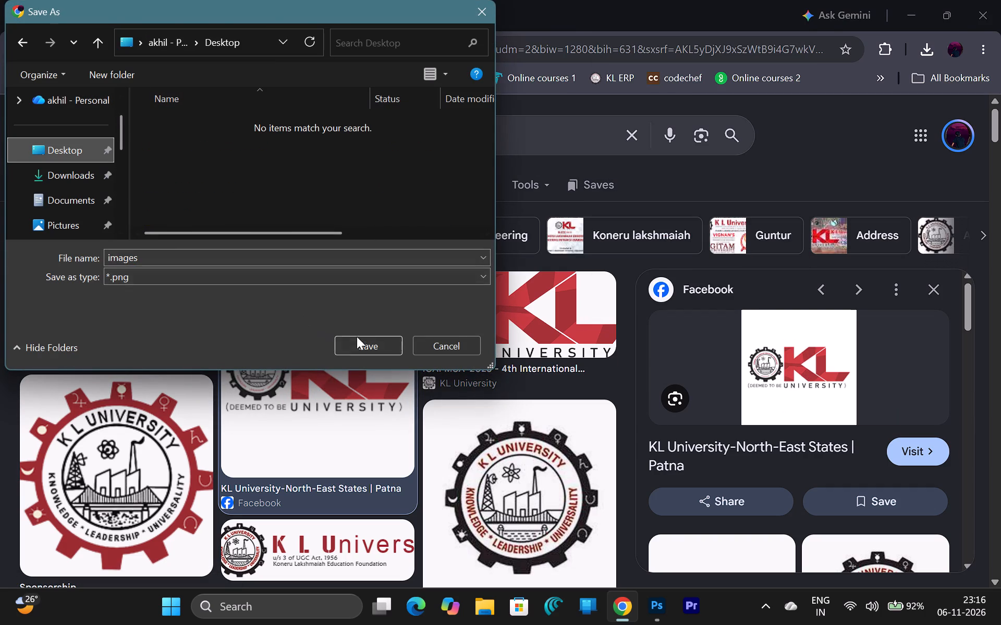
pyautogui.click(357, 345)
pyautogui.click(919, 16)
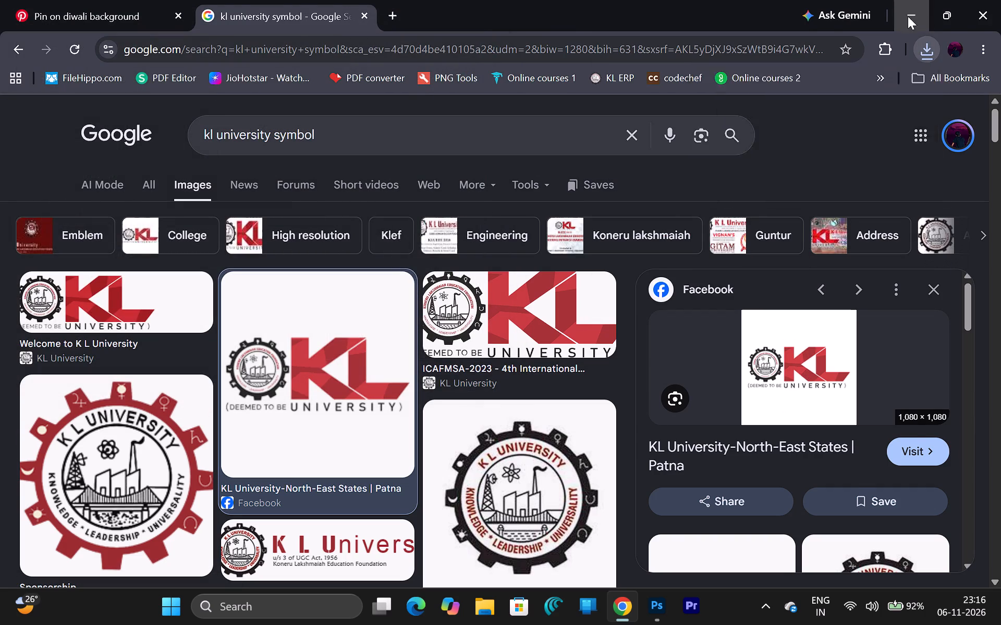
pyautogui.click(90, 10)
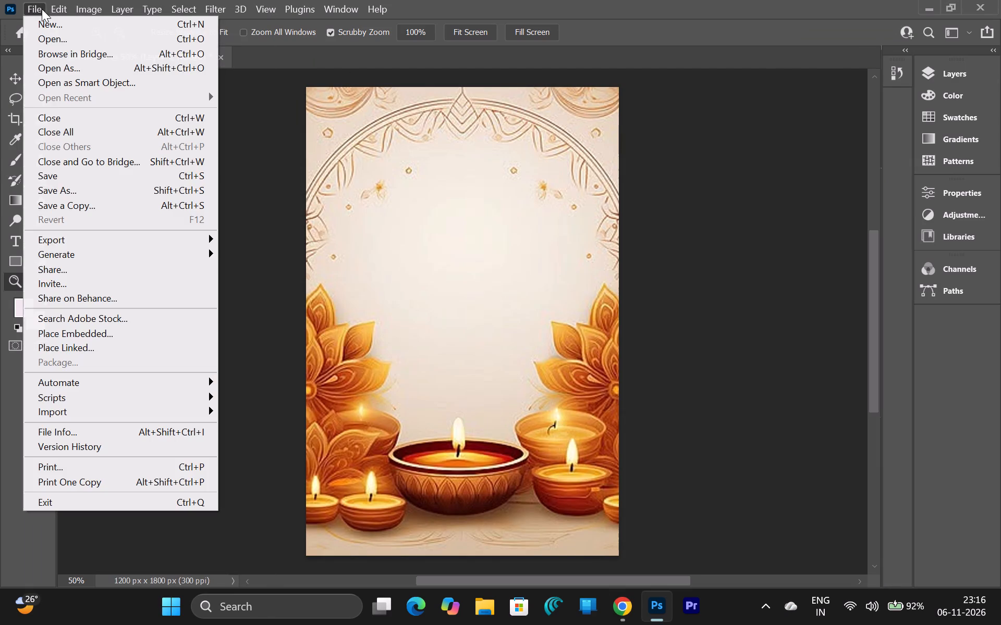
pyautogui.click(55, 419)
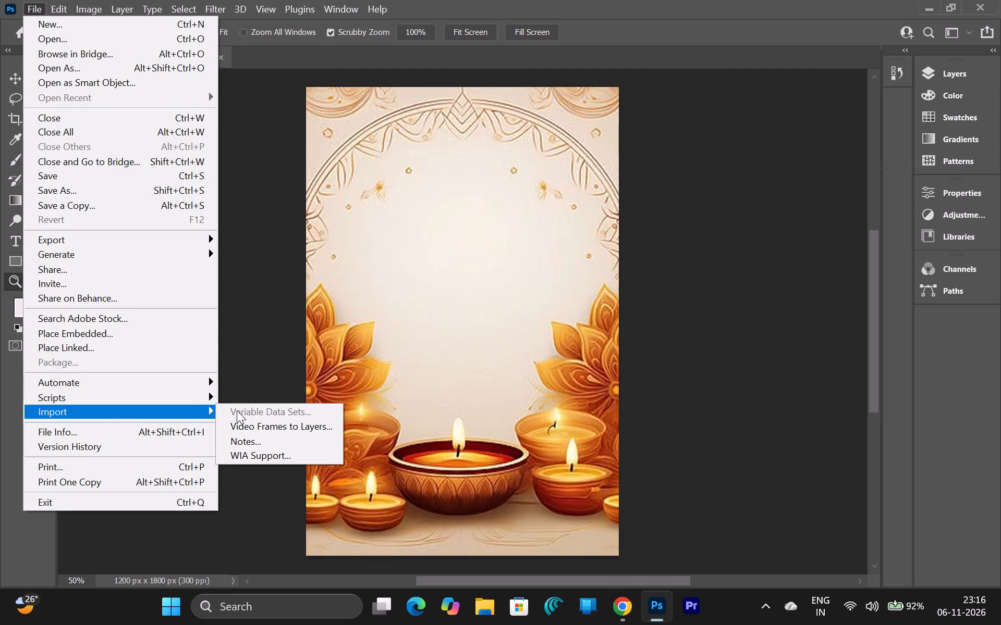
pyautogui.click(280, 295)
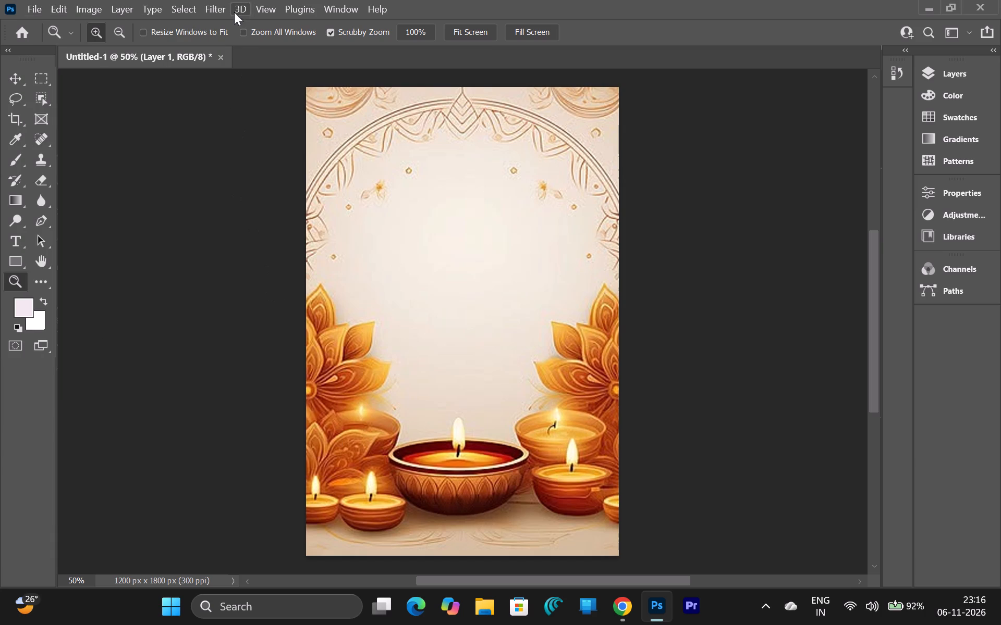
# Switch to File Explorer and locate the saved KL University logo file "images".
pyautogui.click(483, 599)
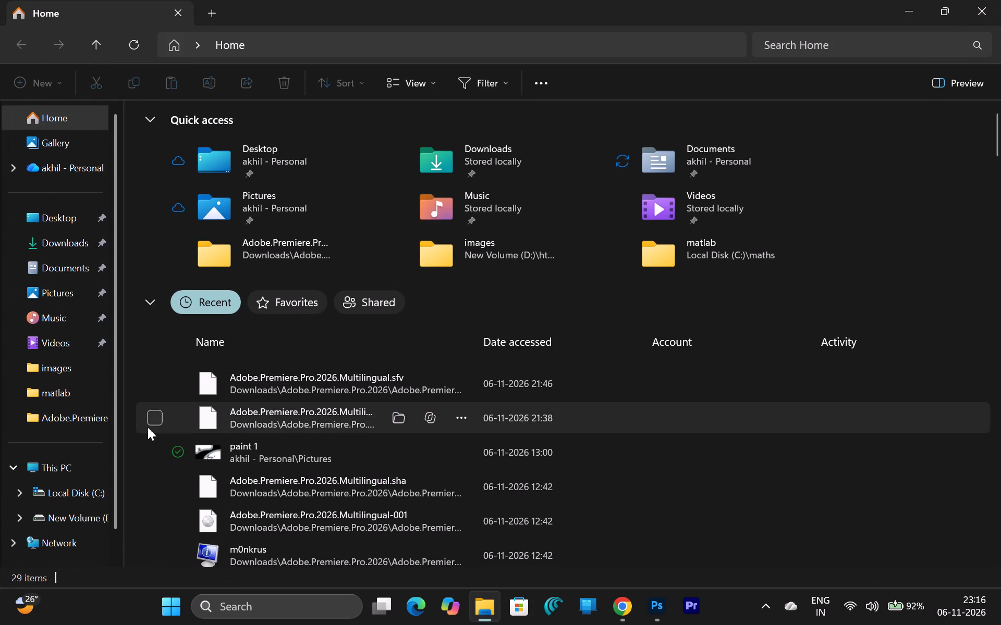
pyautogui.click(85, 224)
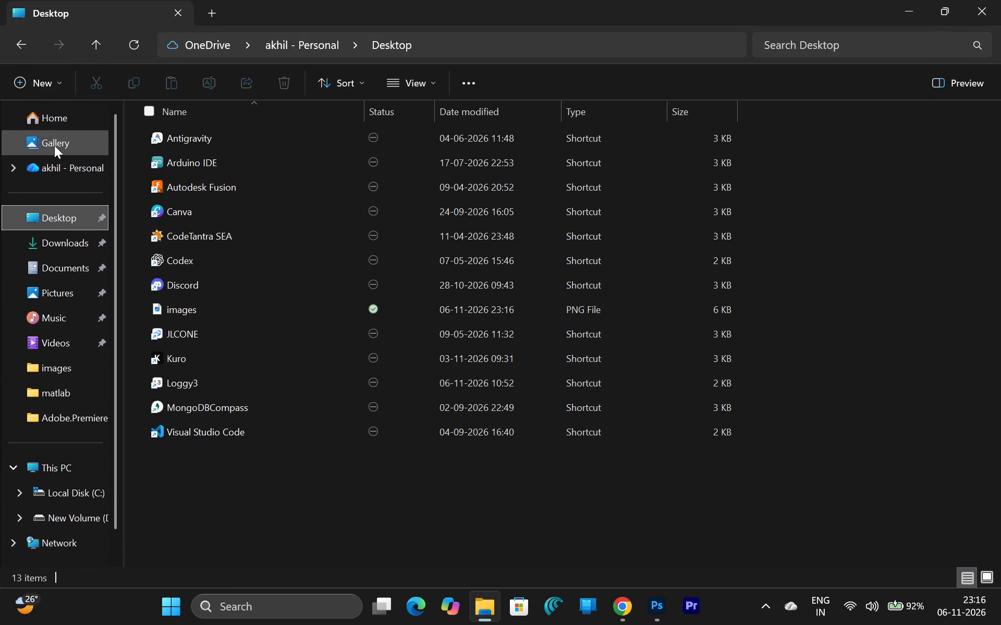
pyautogui.click(46, 119)
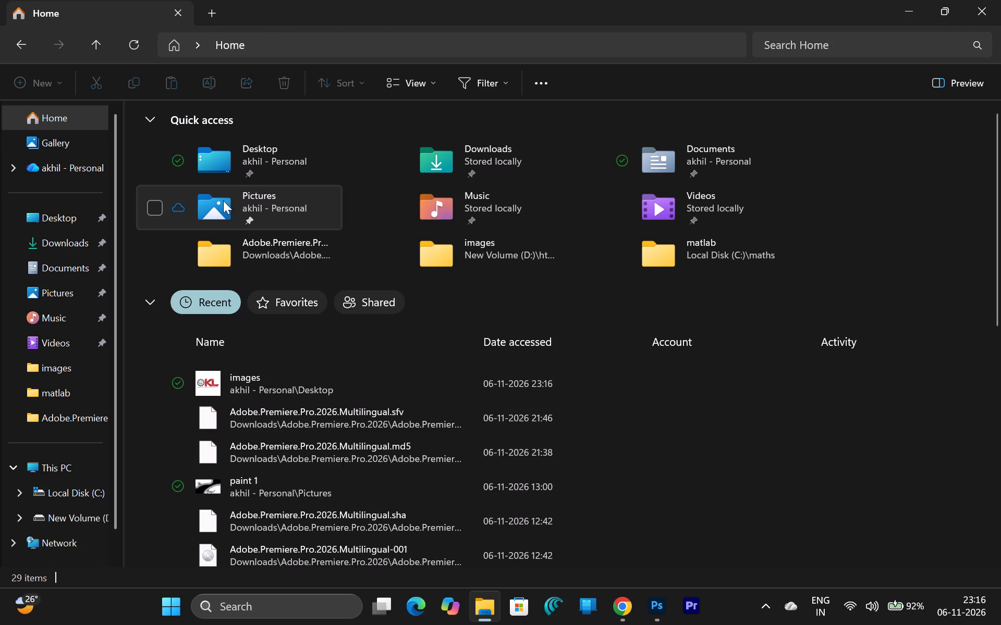
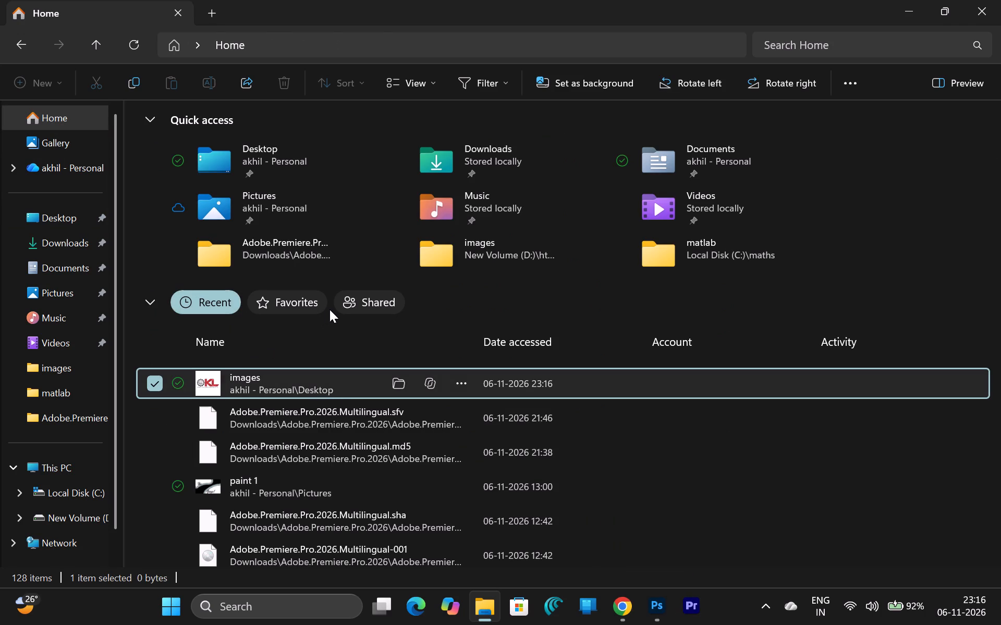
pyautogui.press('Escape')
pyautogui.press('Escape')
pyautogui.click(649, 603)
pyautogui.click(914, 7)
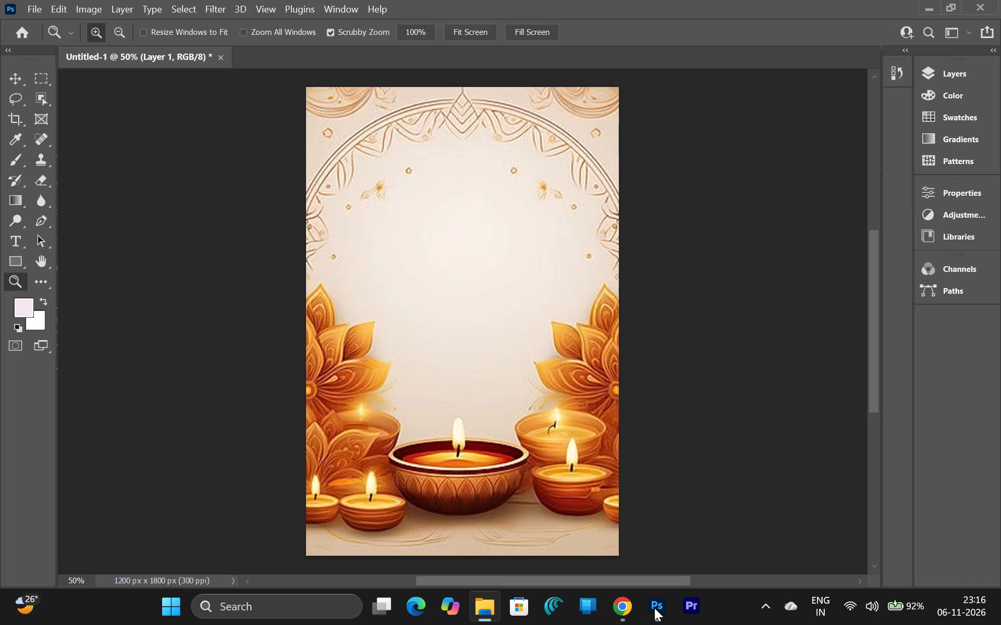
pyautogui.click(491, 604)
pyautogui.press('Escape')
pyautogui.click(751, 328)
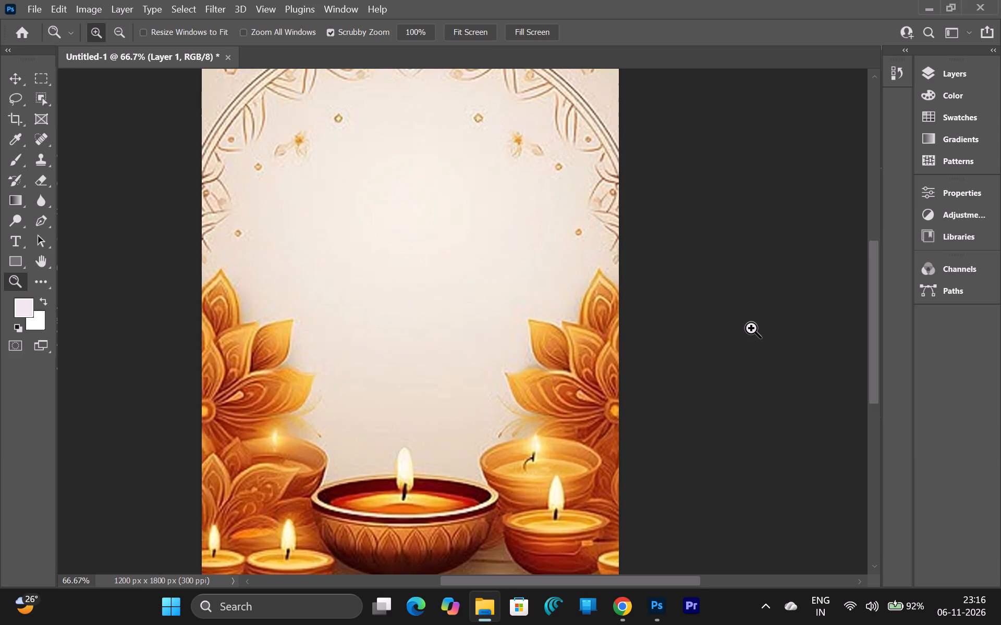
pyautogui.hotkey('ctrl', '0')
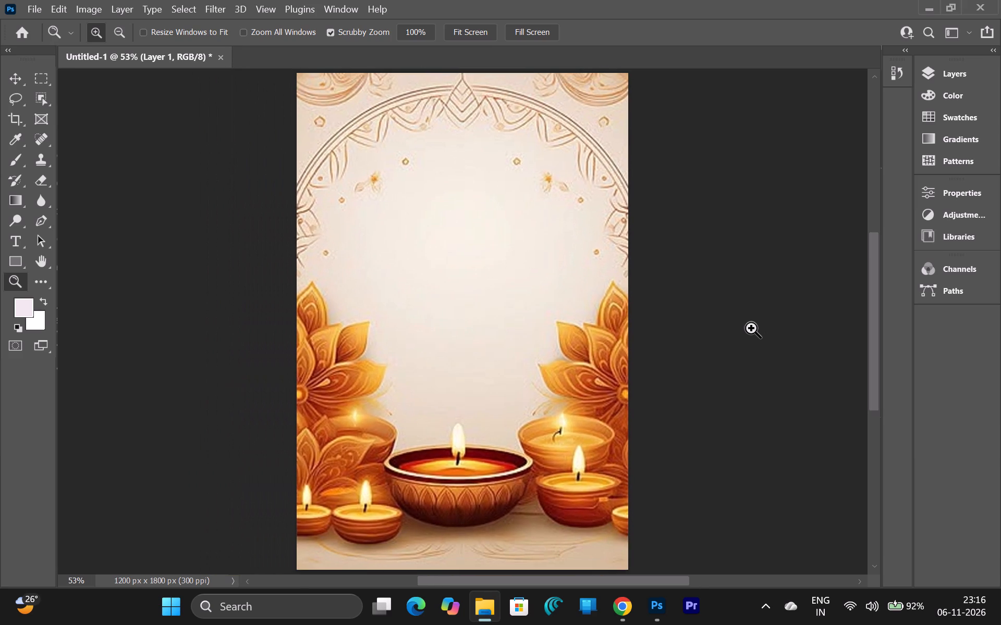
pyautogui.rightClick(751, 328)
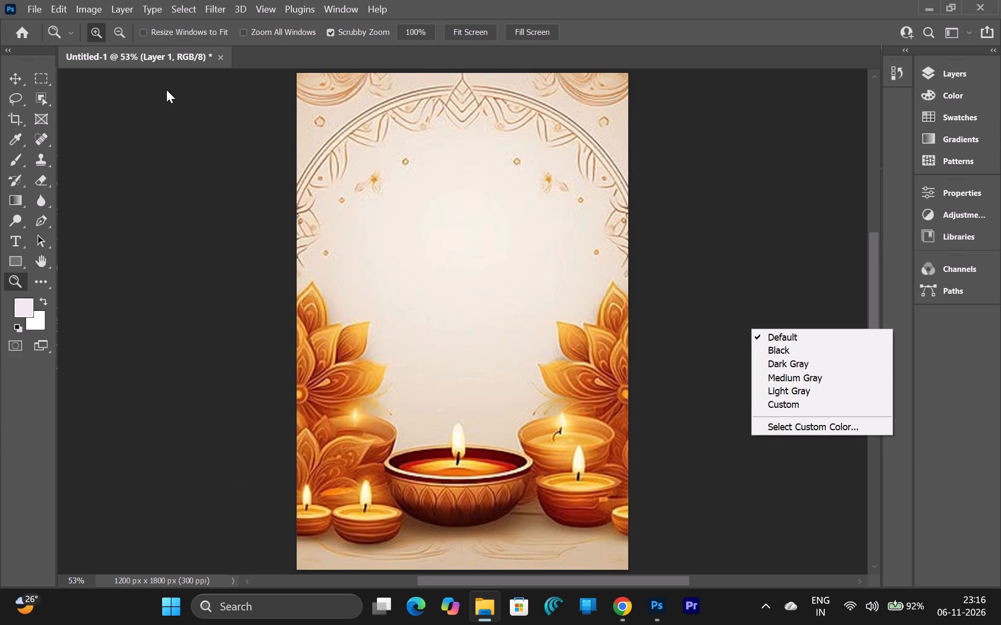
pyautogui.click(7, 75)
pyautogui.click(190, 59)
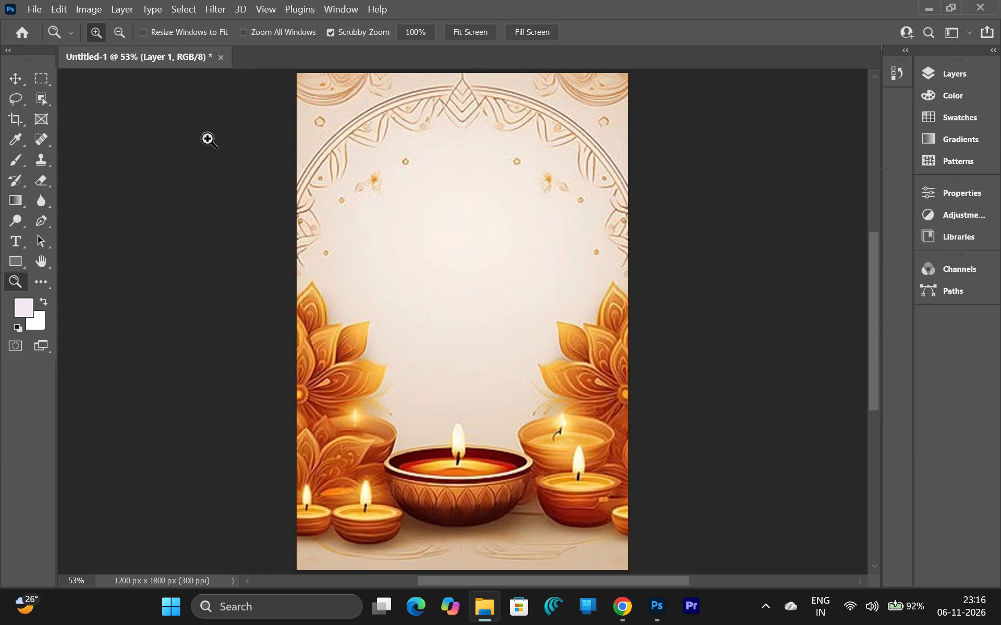
# Create a new blank document of 315 x 405 px at 72 ppi with a white background.
pyautogui.hotkey('ctrl', 'n')
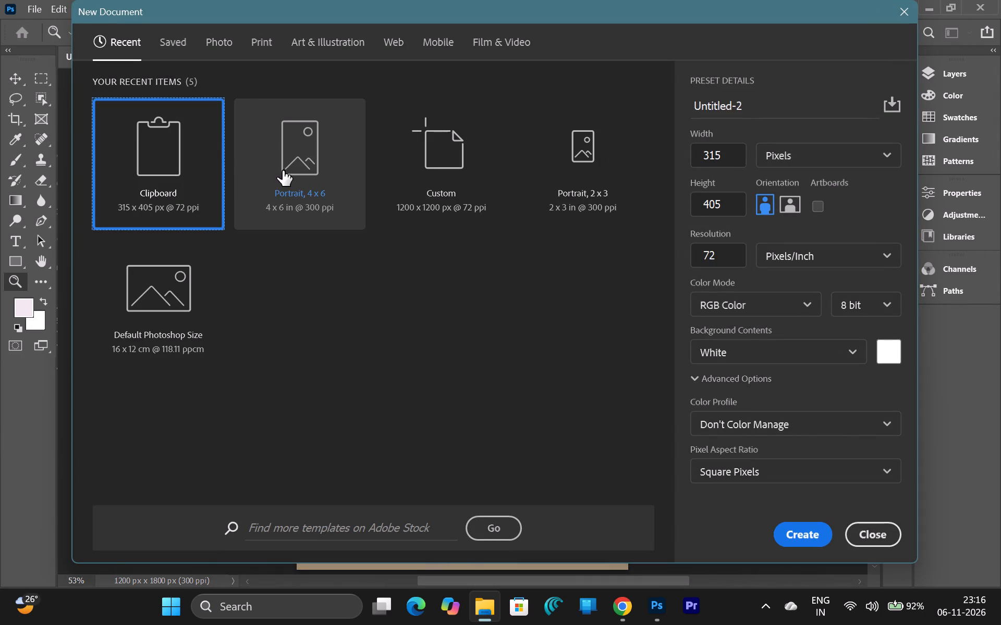
pyautogui.click(283, 170)
pyautogui.click(791, 537)
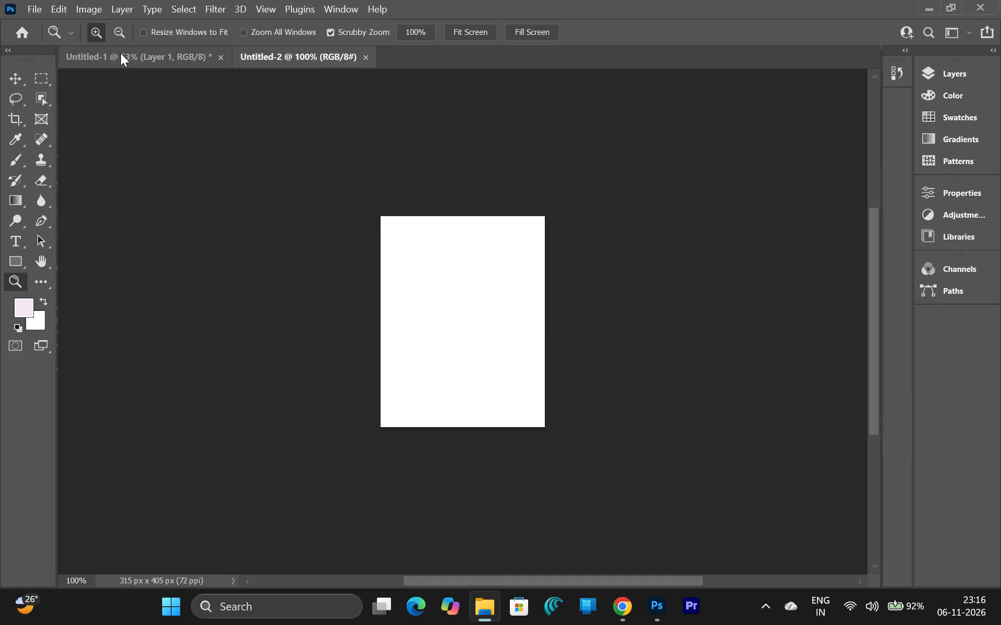
pyautogui.click(120, 53)
pyautogui.click(272, 57)
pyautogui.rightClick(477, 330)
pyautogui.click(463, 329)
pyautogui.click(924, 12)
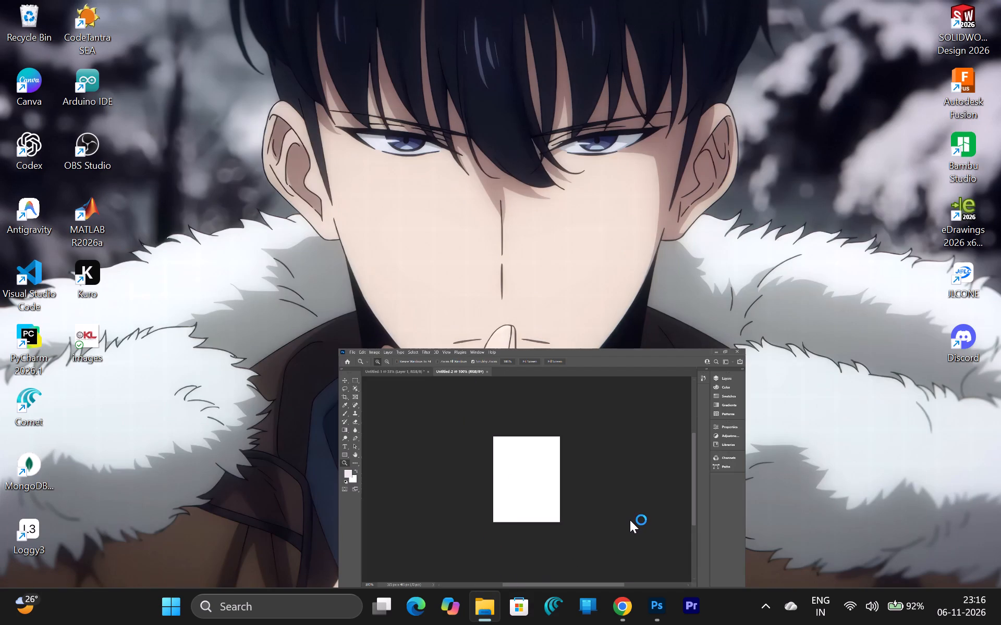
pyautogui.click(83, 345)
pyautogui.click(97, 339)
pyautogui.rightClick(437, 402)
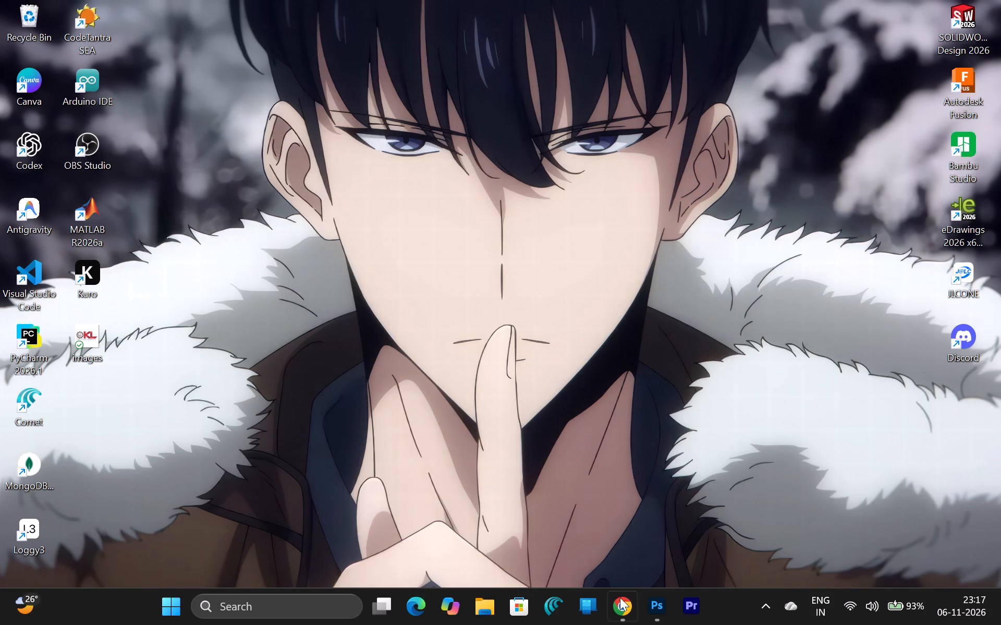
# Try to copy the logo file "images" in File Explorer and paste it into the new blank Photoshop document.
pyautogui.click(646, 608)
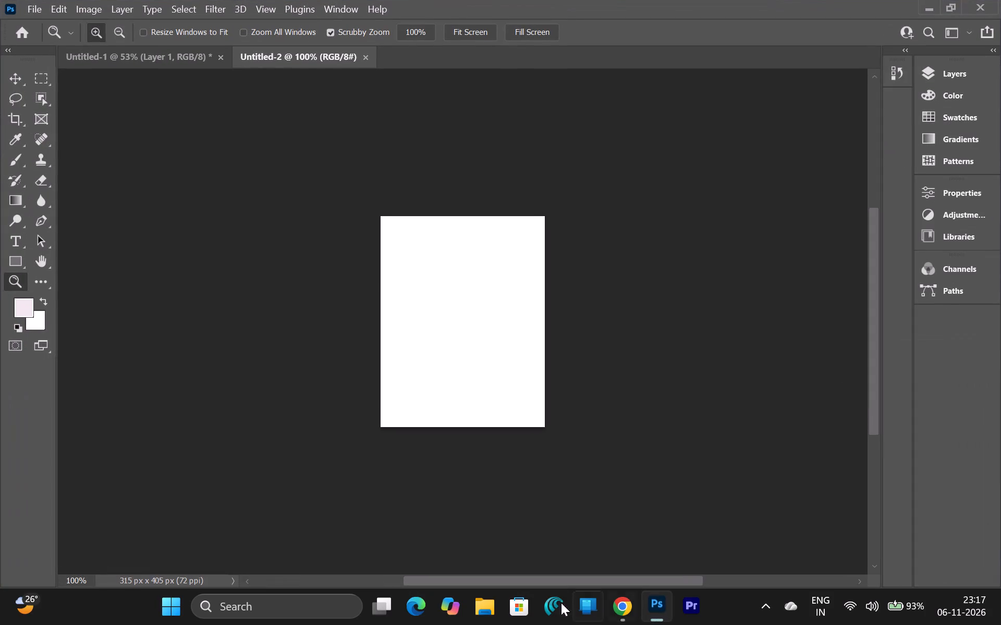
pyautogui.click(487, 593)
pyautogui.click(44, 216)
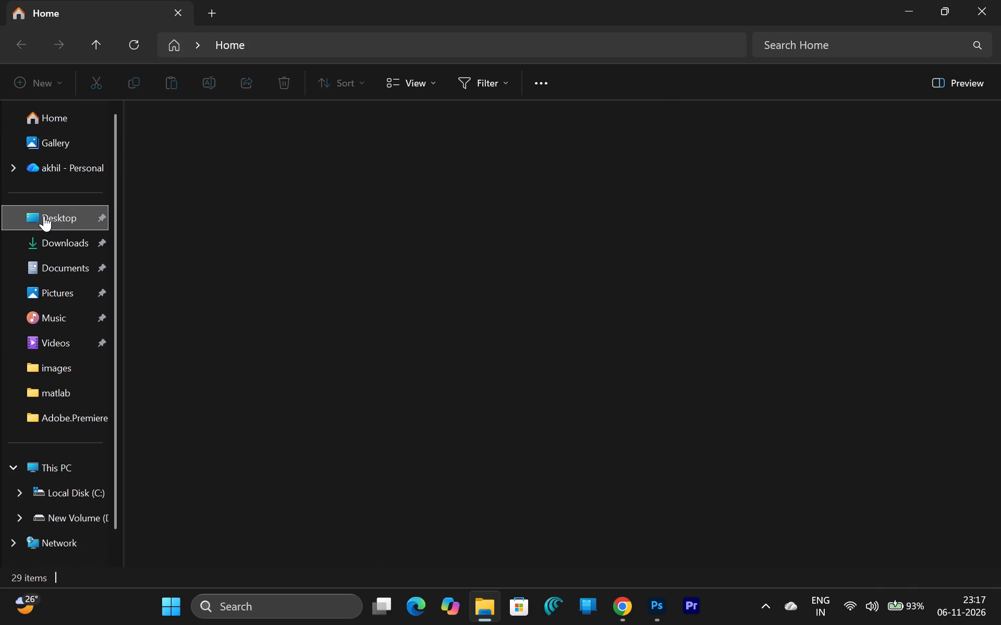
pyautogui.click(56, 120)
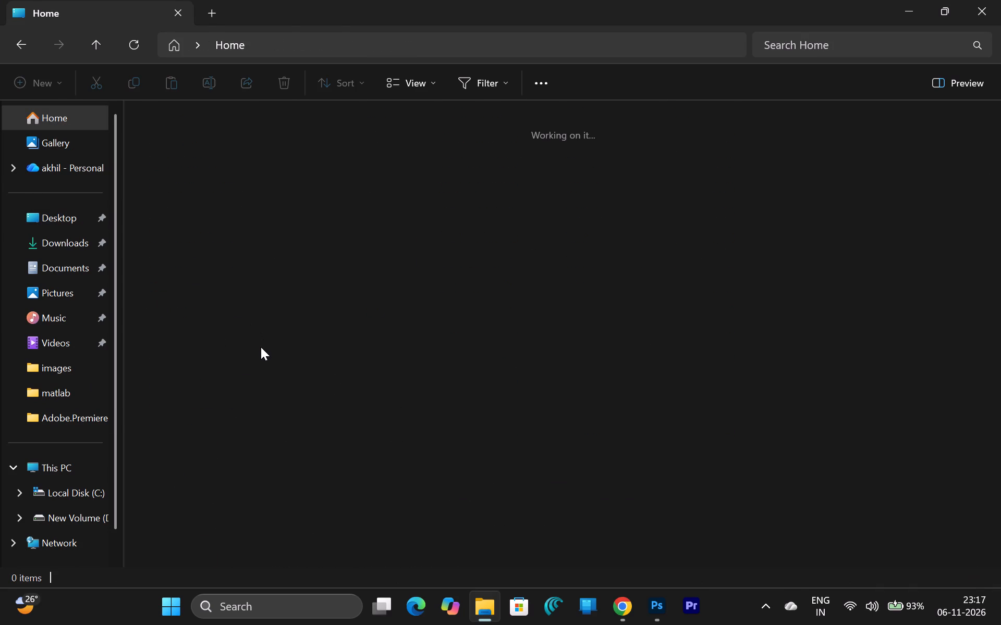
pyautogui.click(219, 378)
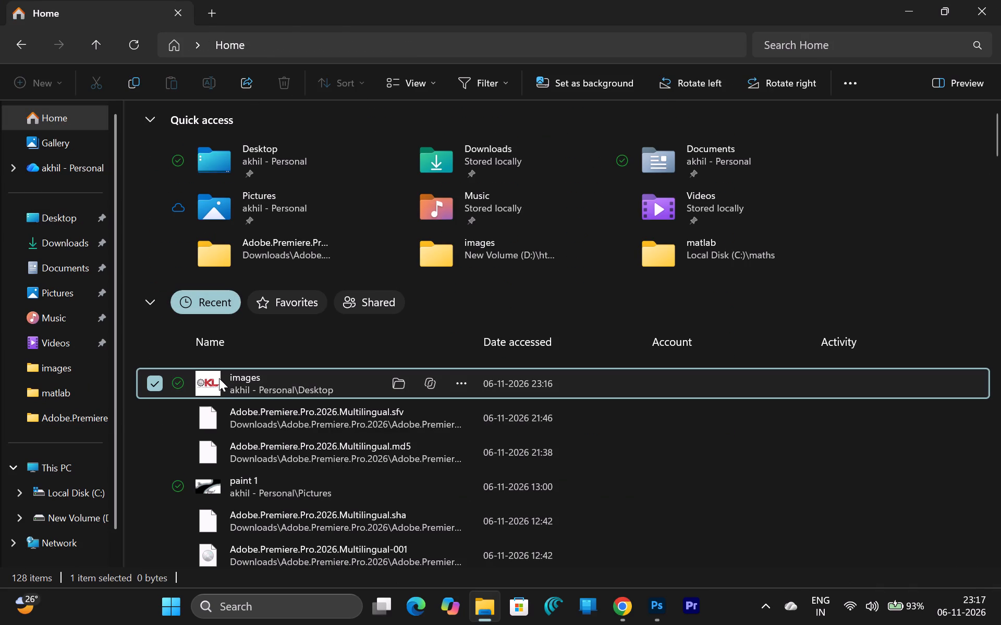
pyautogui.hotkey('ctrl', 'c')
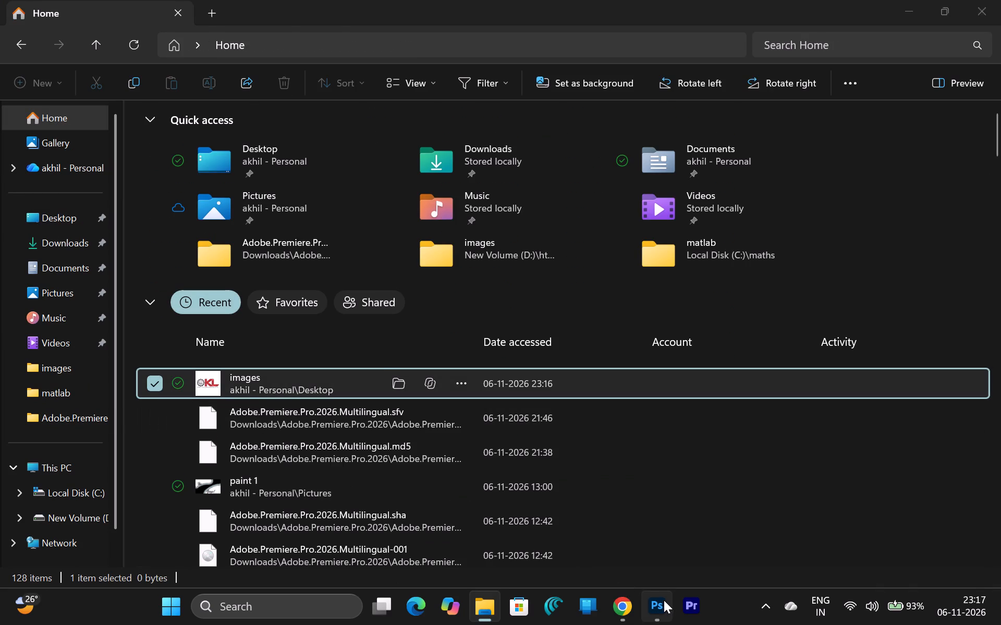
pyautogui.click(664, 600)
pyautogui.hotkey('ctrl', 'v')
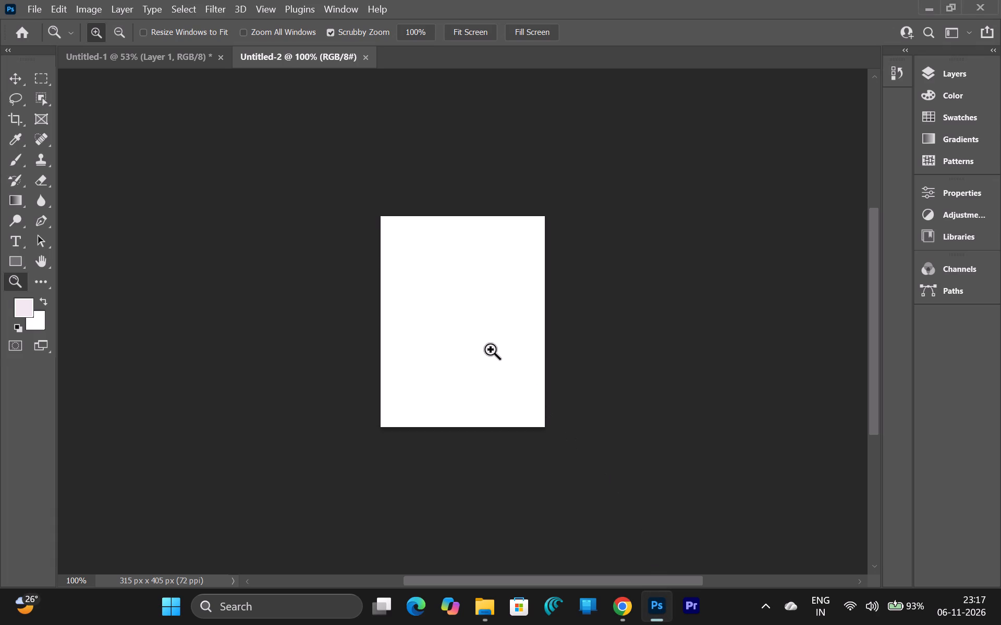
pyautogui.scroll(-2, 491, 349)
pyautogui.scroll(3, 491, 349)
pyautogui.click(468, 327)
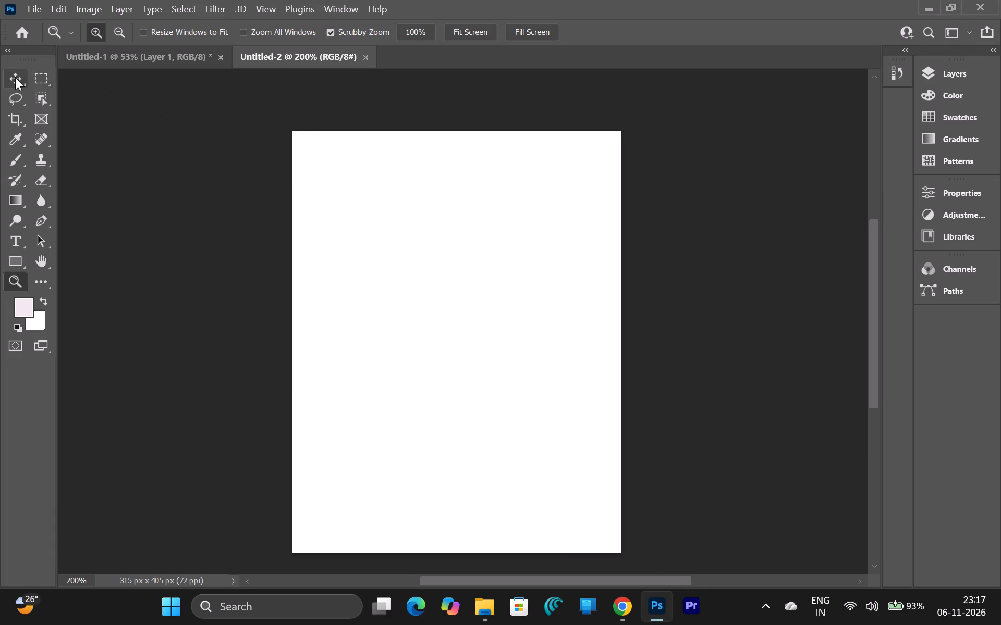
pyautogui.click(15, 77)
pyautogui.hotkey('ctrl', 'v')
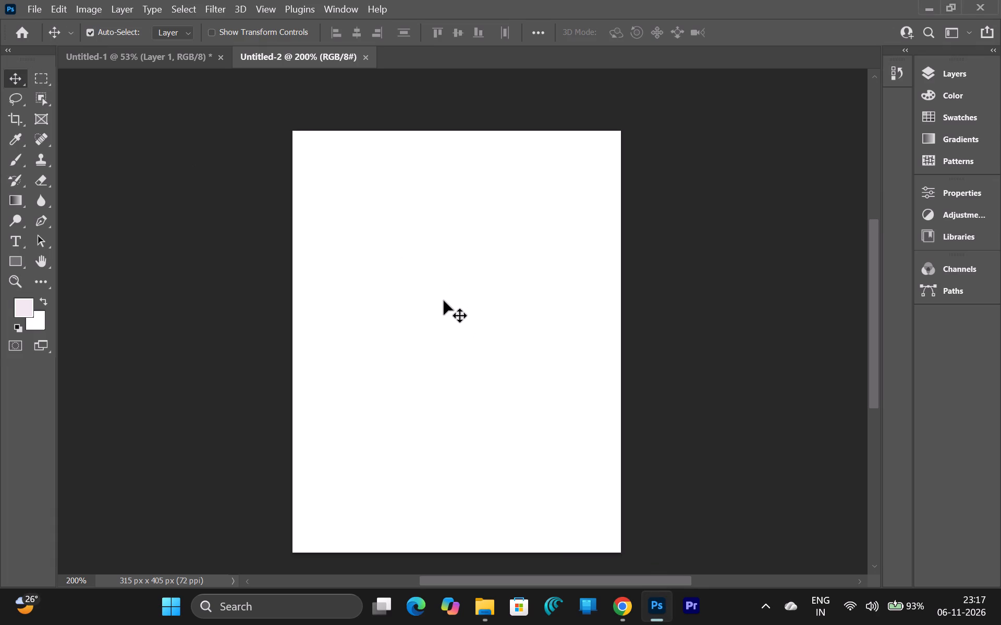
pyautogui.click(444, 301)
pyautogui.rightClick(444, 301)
# Switch to Chrome, copy the KL University logo image from the open search preview, and paste it into the new Photoshop document.
pyautogui.click(499, 602)
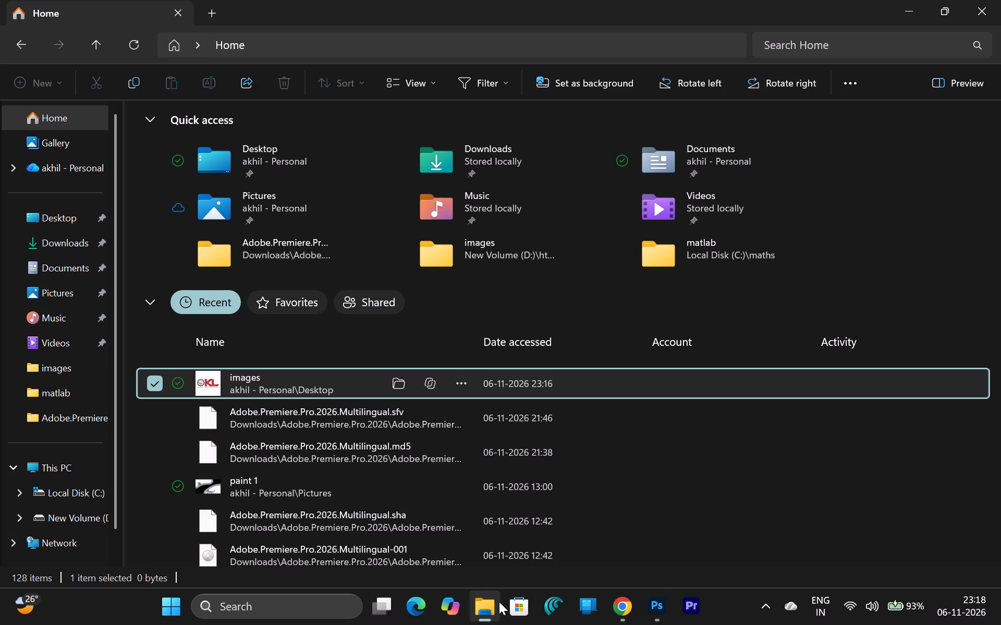
pyautogui.click(631, 603)
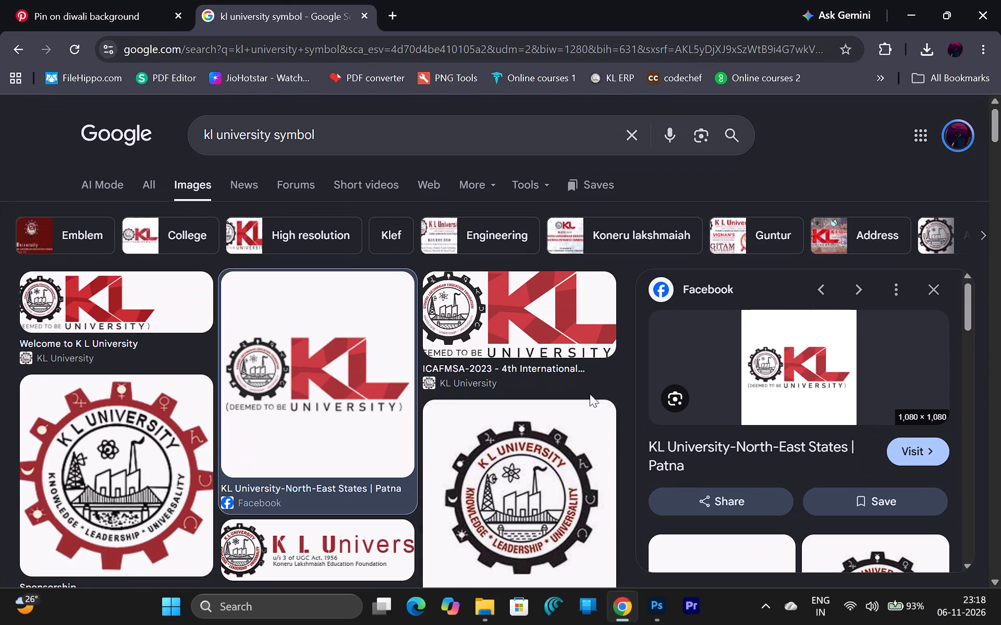
pyautogui.rightClick(821, 367)
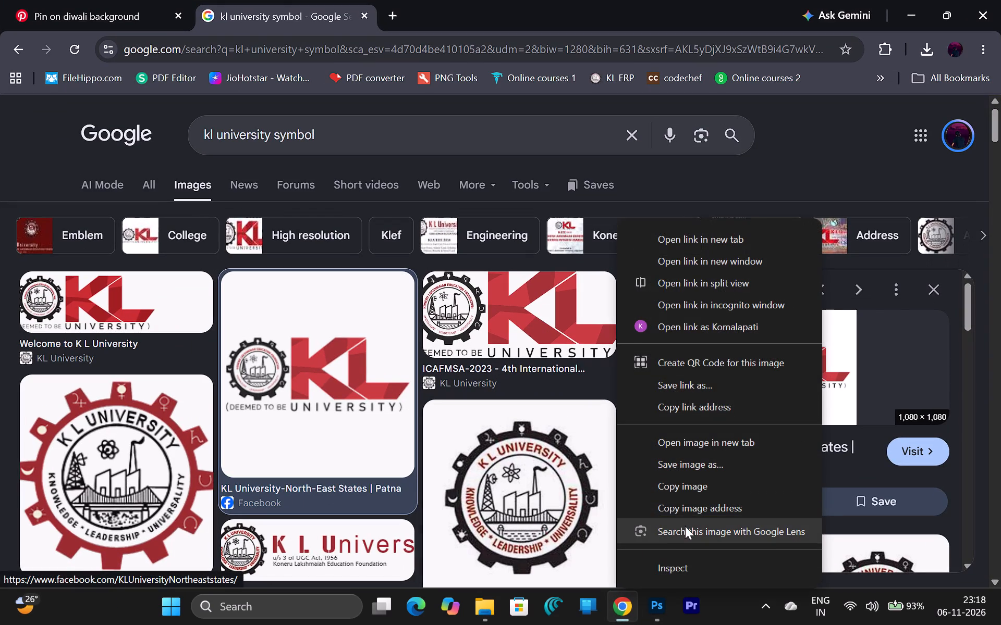
pyautogui.click(688, 481)
pyautogui.click(666, 620)
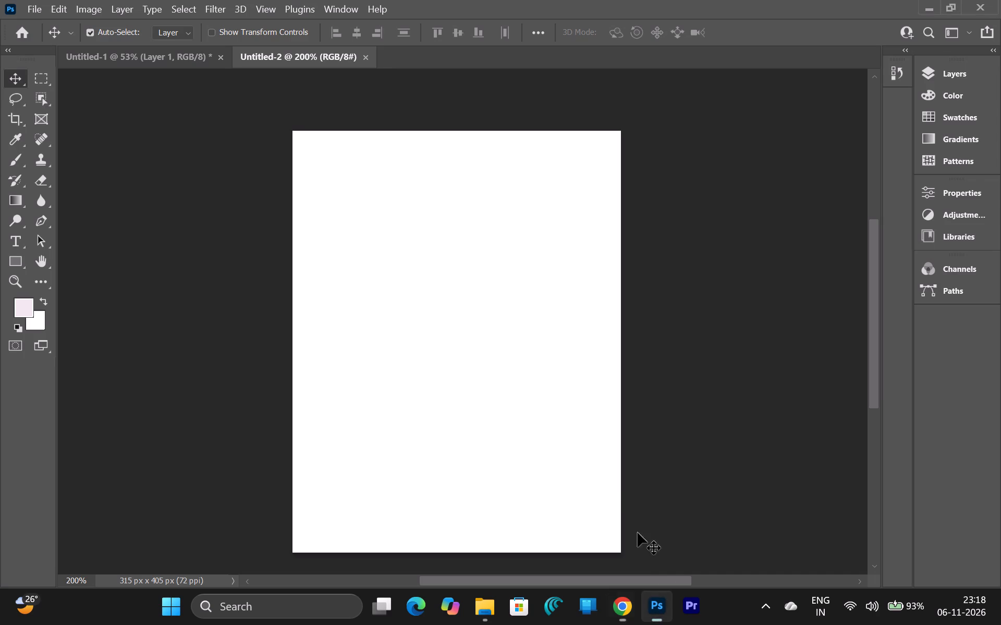
pyautogui.hotkey('ctrl', 'v')
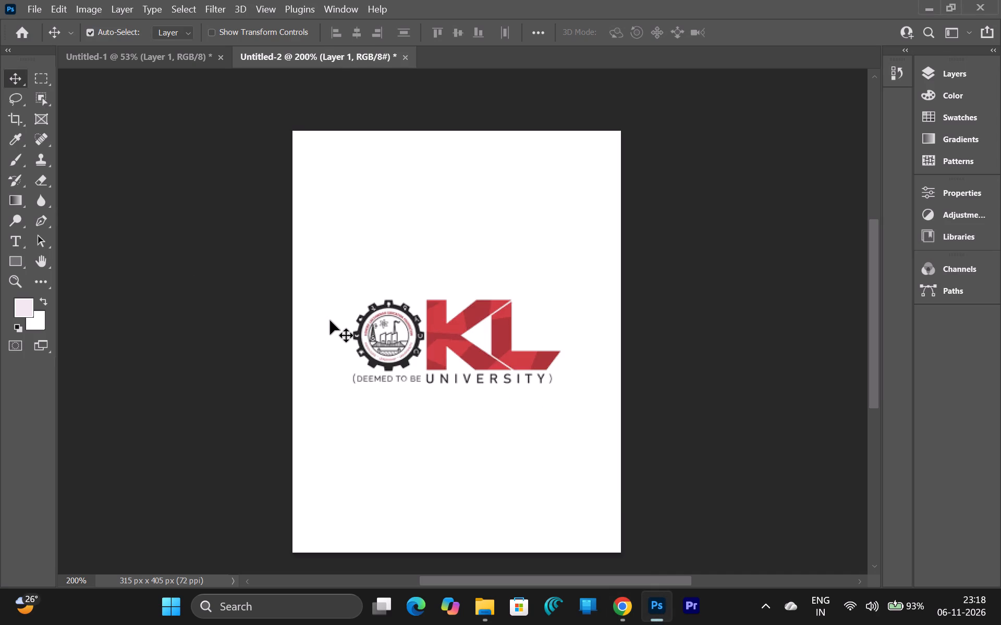
# Select the whole KL University logo with the Object Selection tool in Rectangle mode.
pyautogui.press('w')
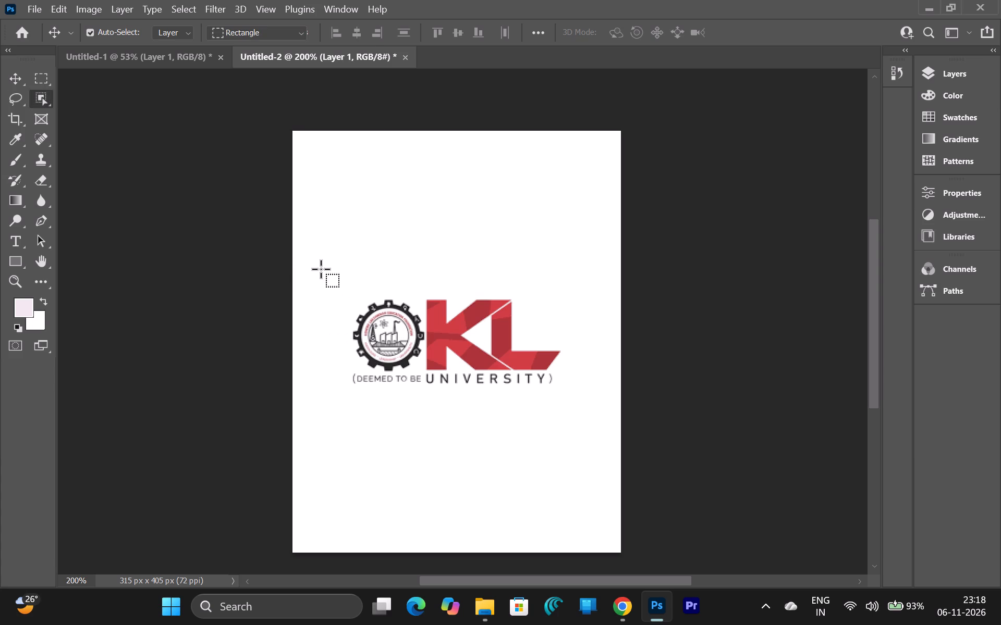
pyautogui.moveTo(321, 269); pyautogui.dragTo(575, 402)
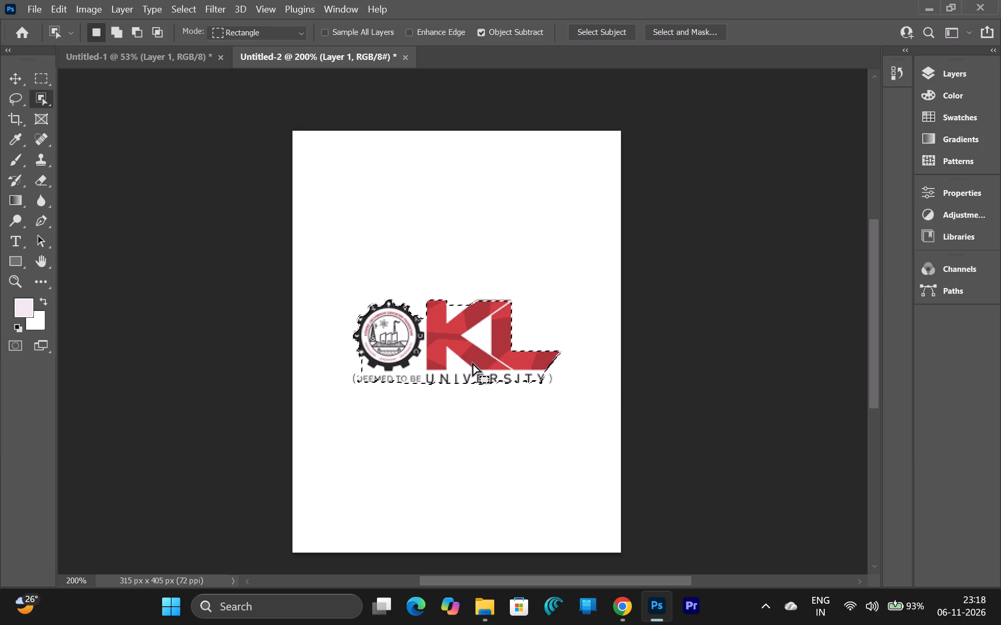
pyautogui.scroll(-1, 472, 362)
pyautogui.scroll(1, 472, 362)
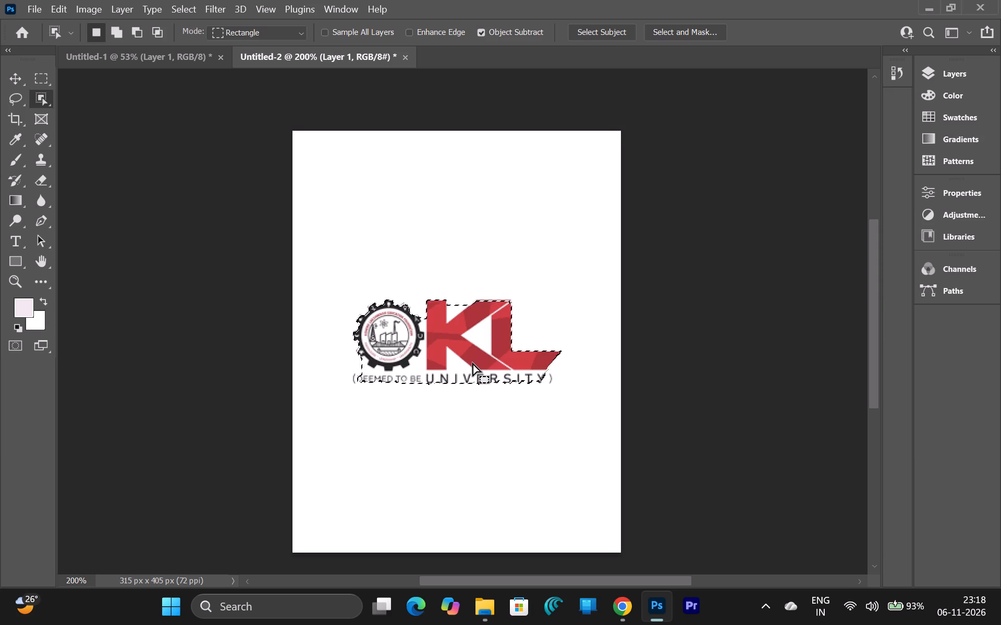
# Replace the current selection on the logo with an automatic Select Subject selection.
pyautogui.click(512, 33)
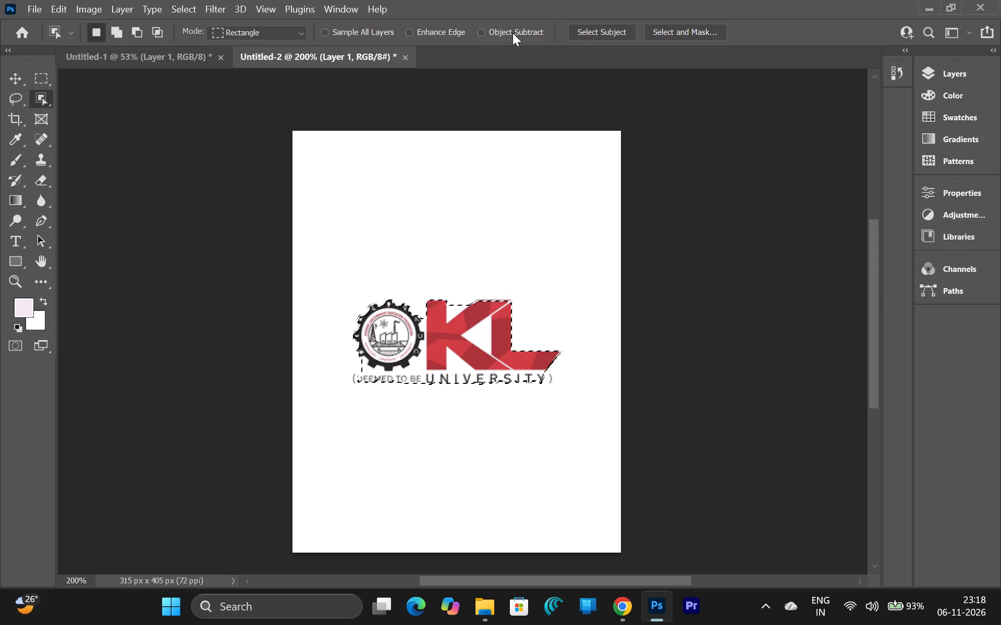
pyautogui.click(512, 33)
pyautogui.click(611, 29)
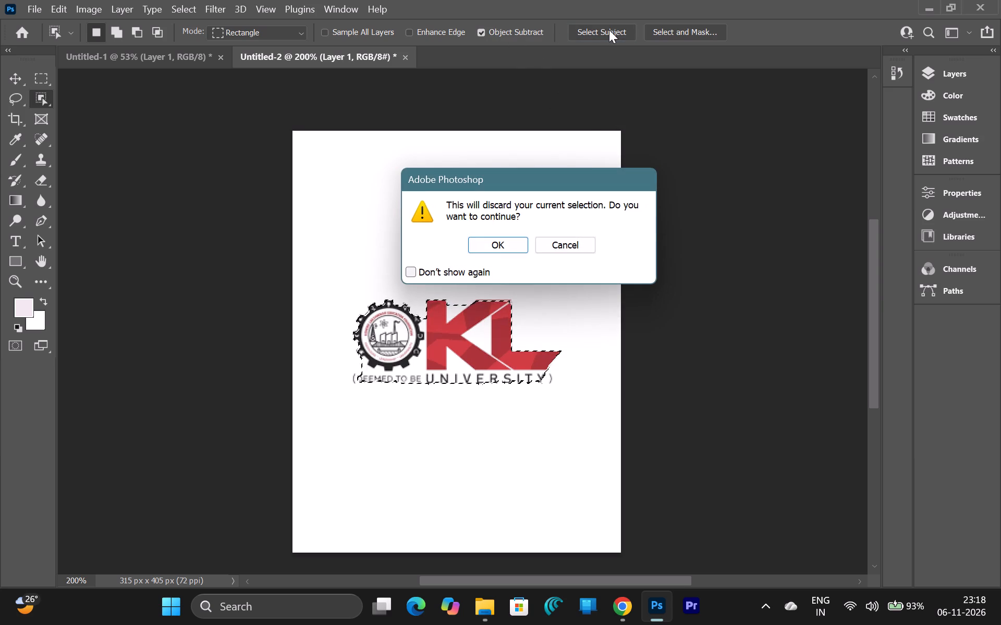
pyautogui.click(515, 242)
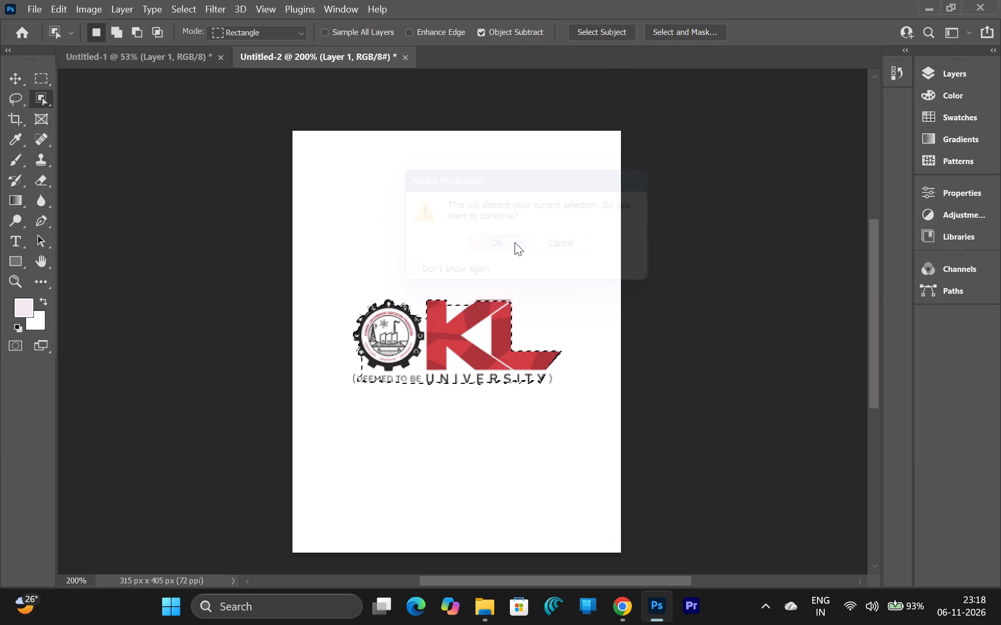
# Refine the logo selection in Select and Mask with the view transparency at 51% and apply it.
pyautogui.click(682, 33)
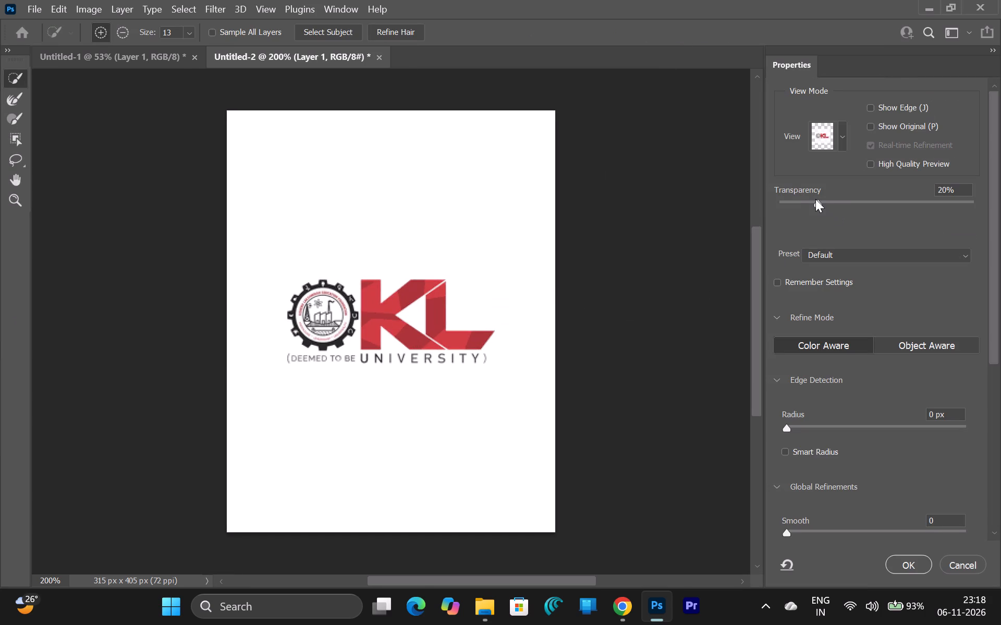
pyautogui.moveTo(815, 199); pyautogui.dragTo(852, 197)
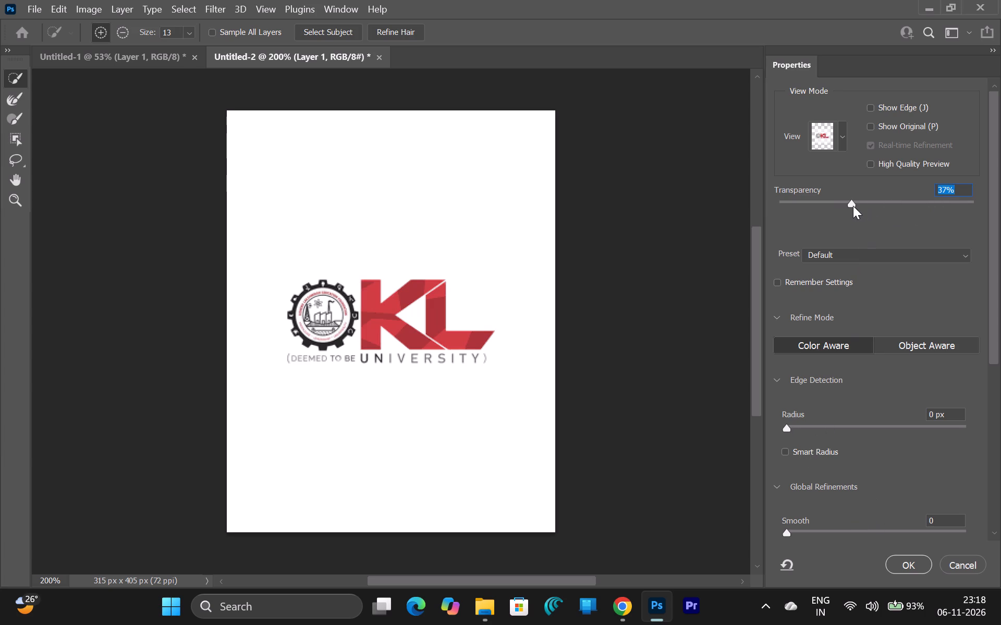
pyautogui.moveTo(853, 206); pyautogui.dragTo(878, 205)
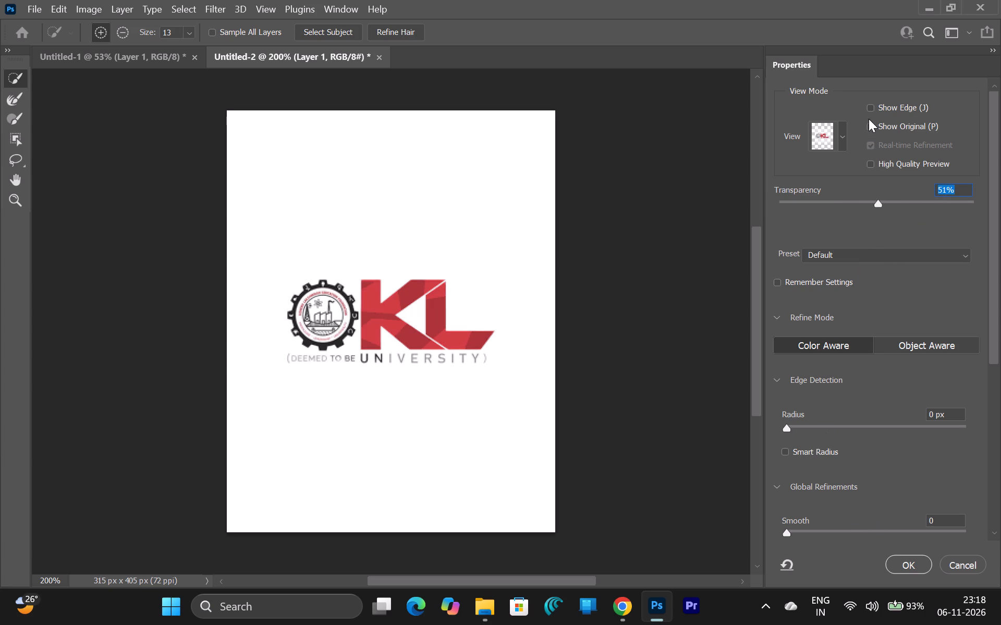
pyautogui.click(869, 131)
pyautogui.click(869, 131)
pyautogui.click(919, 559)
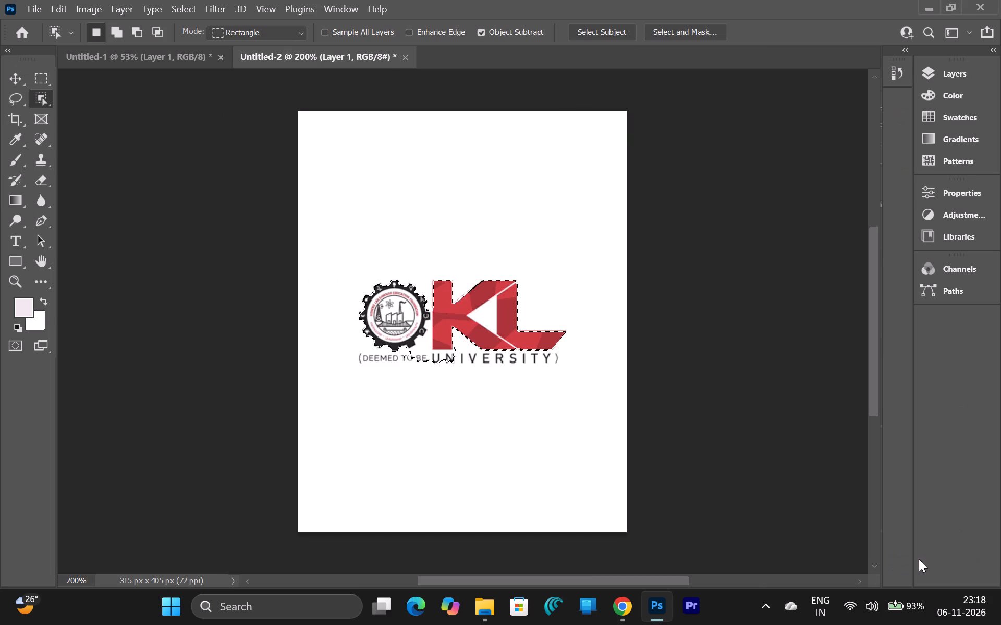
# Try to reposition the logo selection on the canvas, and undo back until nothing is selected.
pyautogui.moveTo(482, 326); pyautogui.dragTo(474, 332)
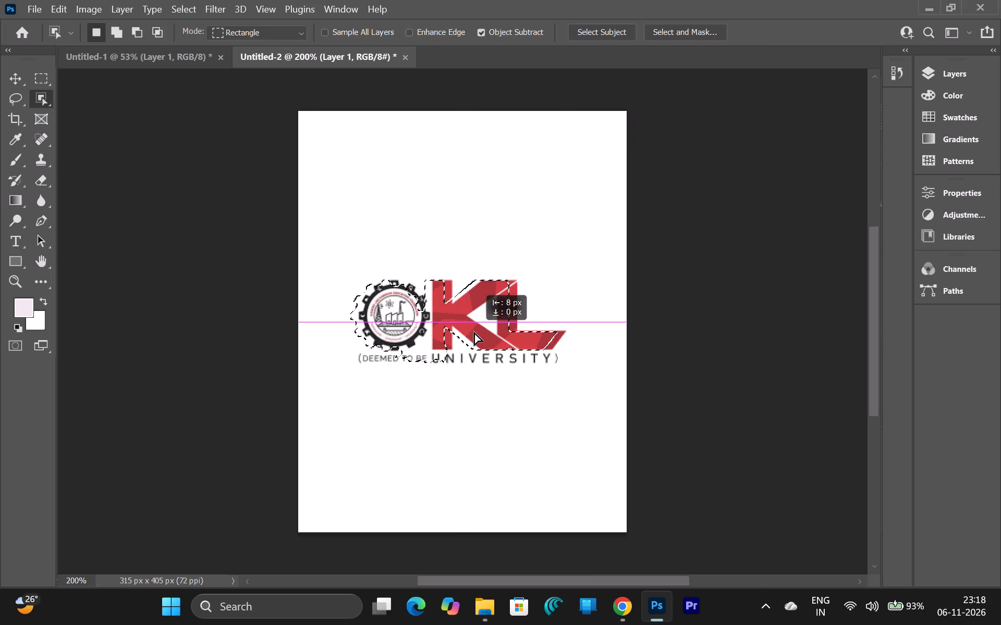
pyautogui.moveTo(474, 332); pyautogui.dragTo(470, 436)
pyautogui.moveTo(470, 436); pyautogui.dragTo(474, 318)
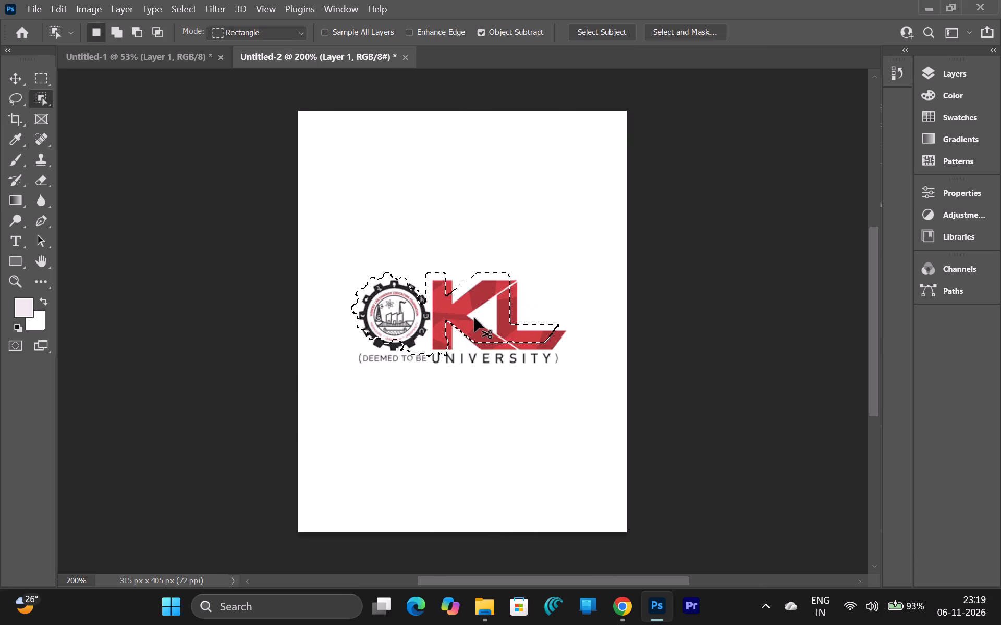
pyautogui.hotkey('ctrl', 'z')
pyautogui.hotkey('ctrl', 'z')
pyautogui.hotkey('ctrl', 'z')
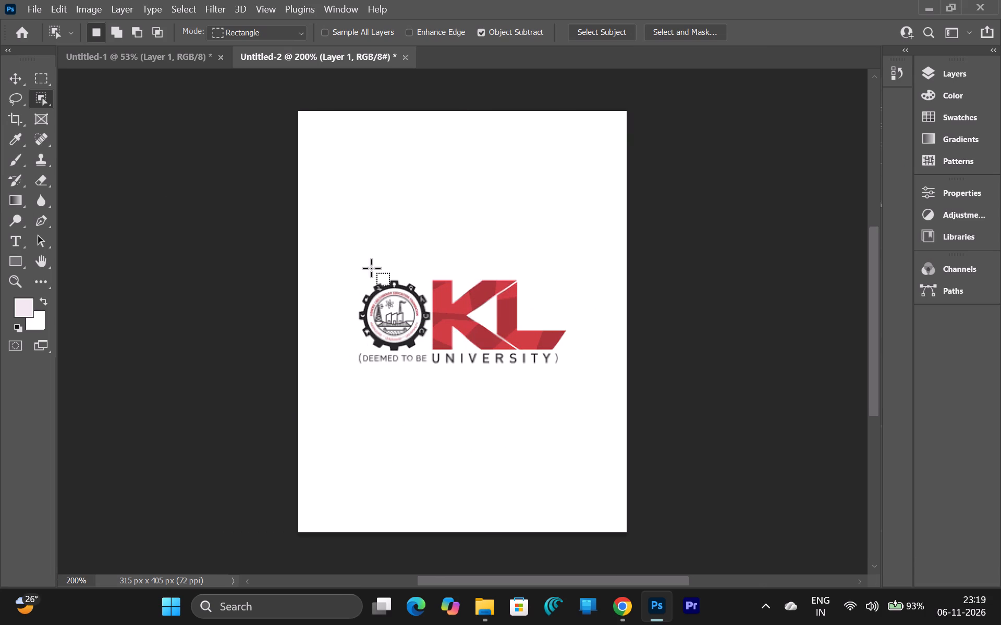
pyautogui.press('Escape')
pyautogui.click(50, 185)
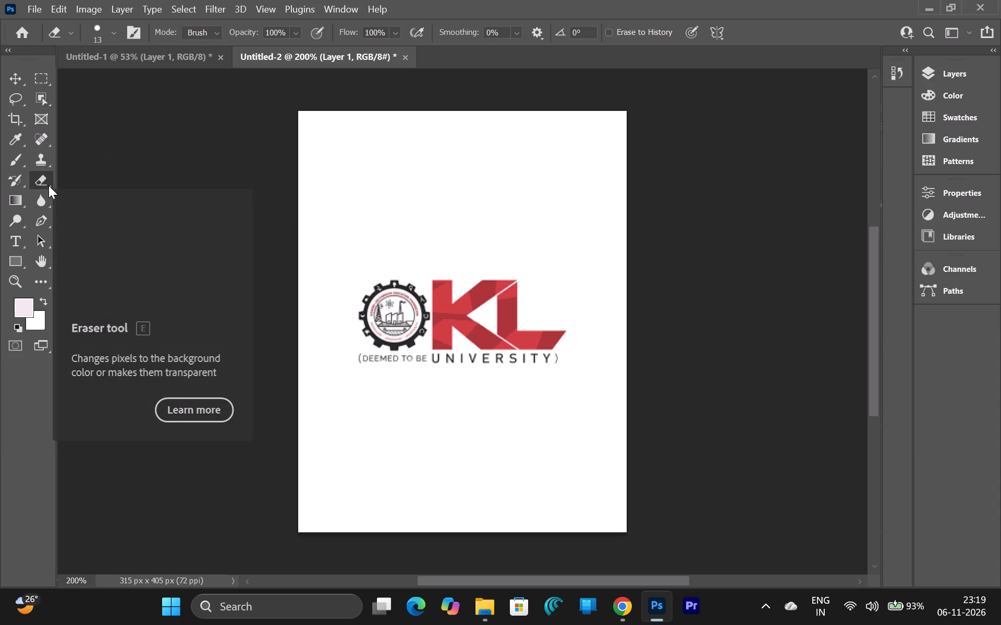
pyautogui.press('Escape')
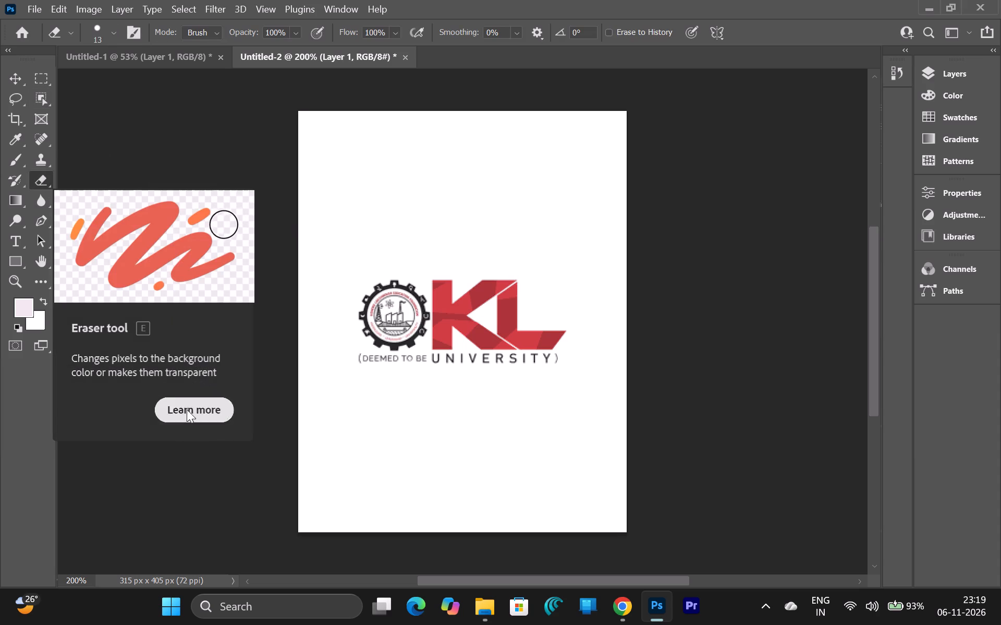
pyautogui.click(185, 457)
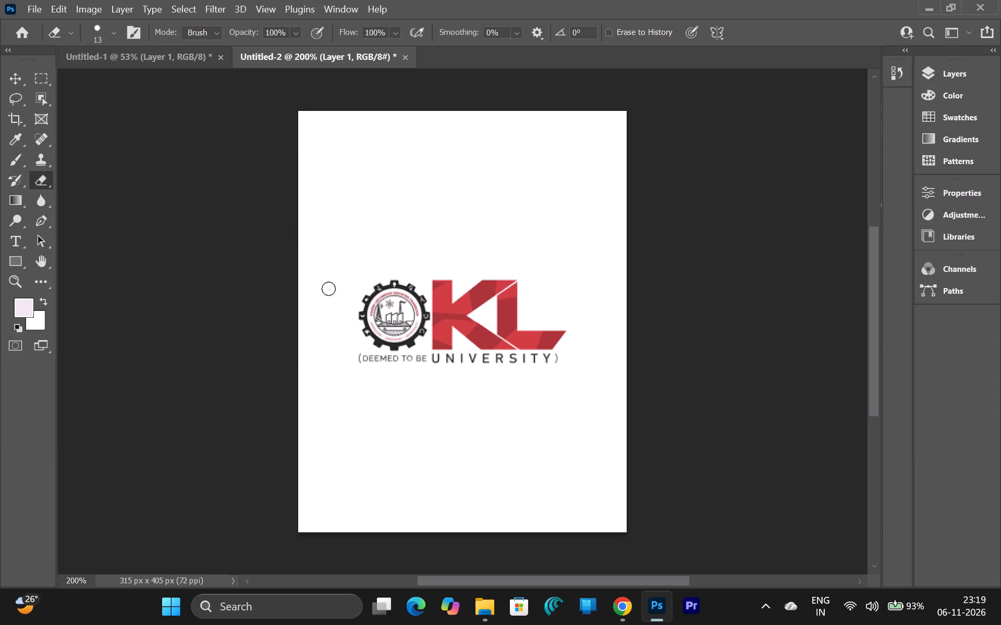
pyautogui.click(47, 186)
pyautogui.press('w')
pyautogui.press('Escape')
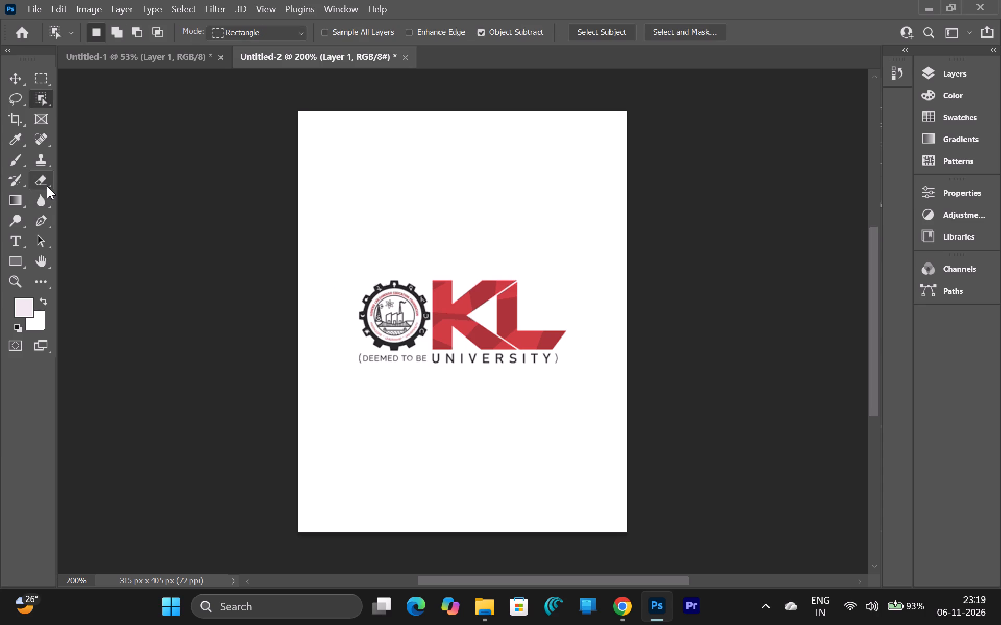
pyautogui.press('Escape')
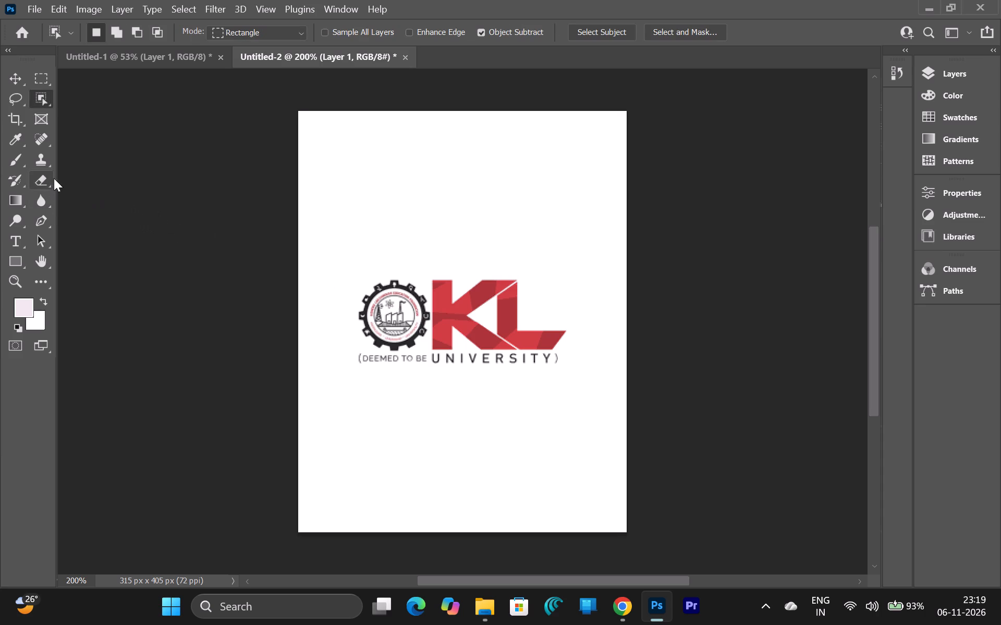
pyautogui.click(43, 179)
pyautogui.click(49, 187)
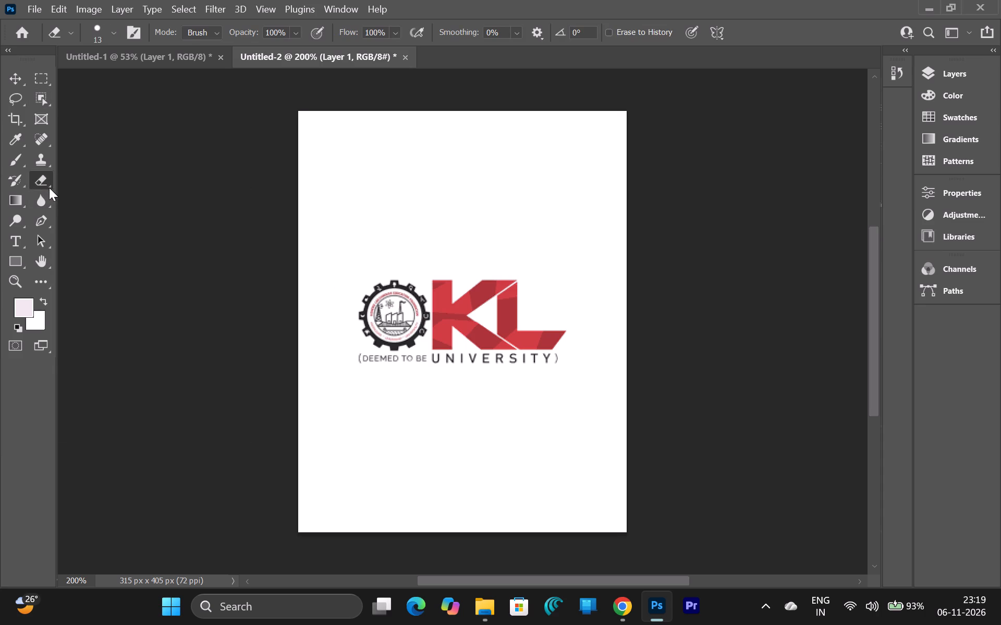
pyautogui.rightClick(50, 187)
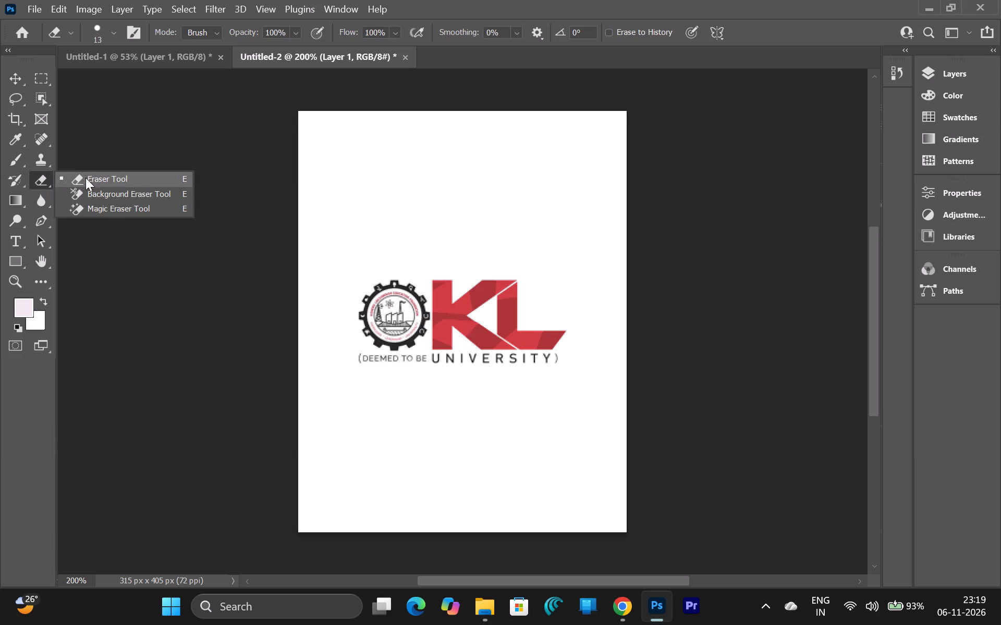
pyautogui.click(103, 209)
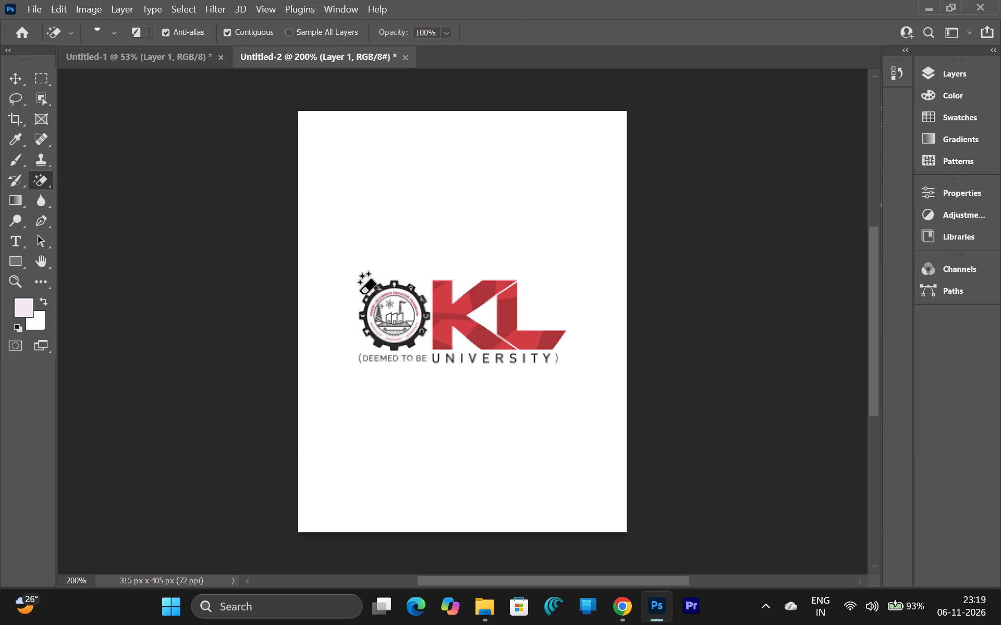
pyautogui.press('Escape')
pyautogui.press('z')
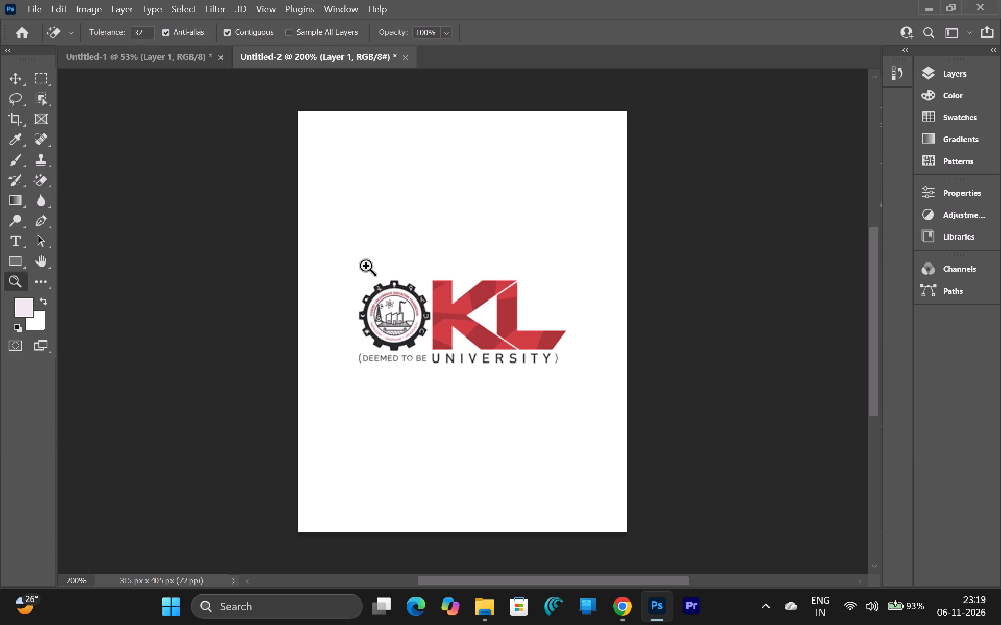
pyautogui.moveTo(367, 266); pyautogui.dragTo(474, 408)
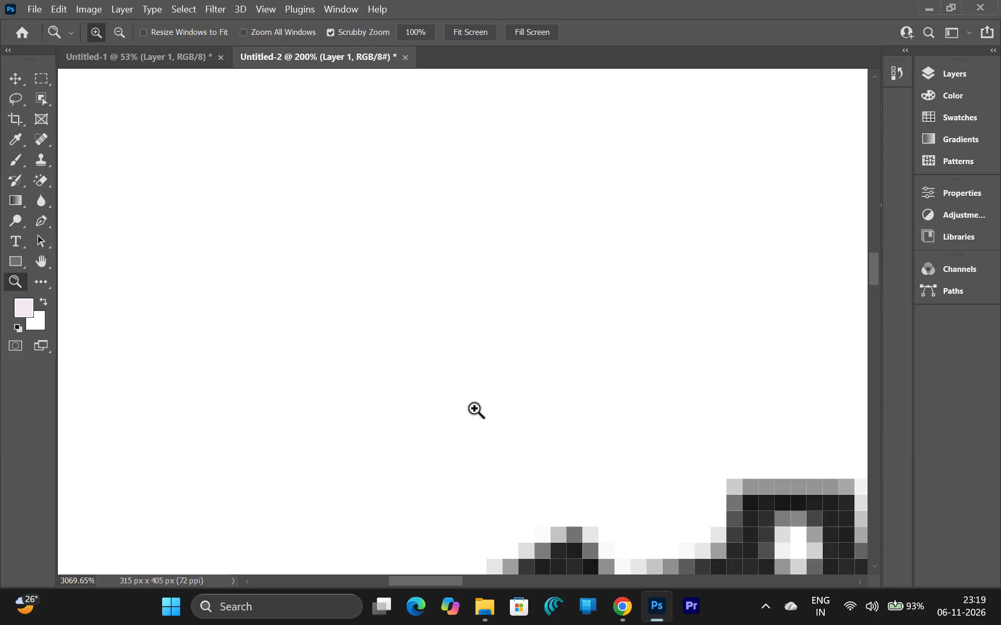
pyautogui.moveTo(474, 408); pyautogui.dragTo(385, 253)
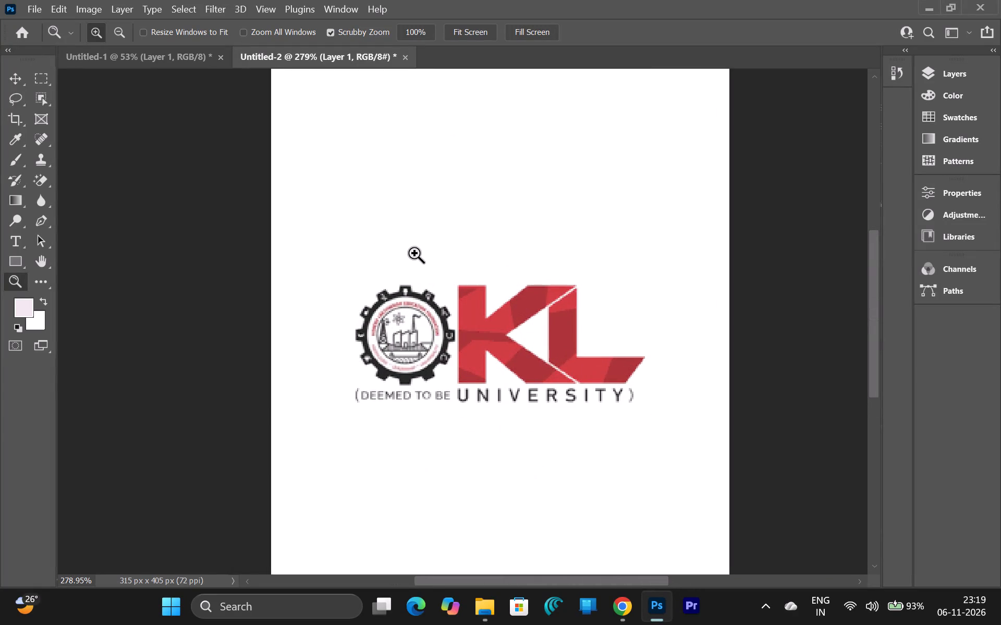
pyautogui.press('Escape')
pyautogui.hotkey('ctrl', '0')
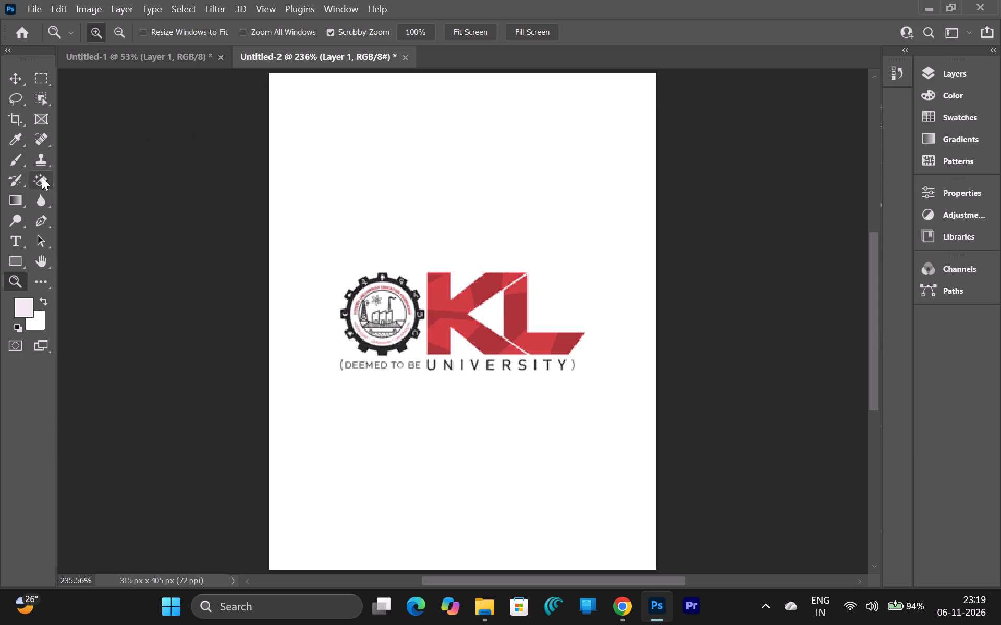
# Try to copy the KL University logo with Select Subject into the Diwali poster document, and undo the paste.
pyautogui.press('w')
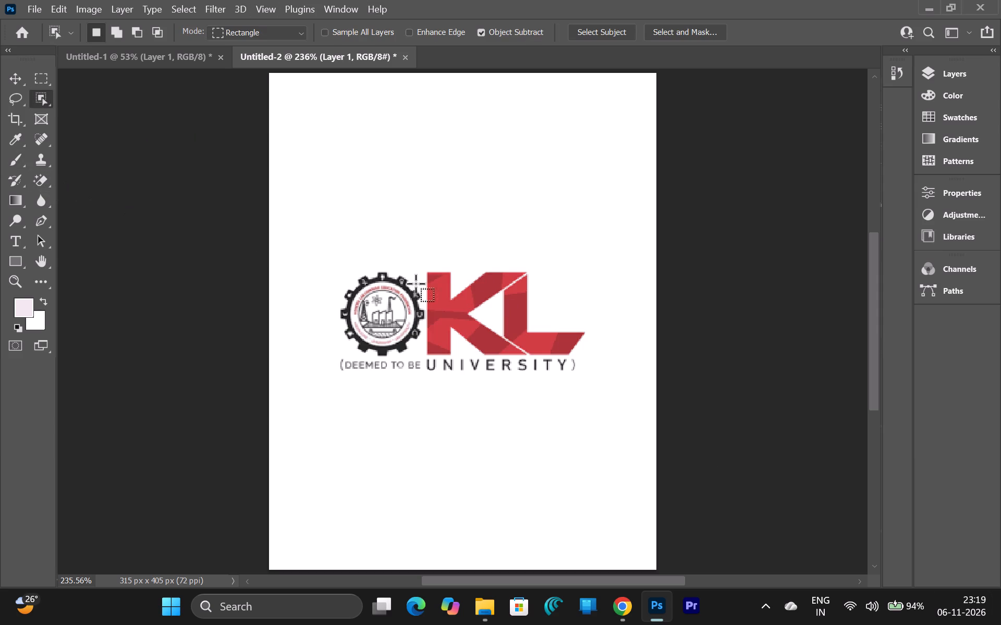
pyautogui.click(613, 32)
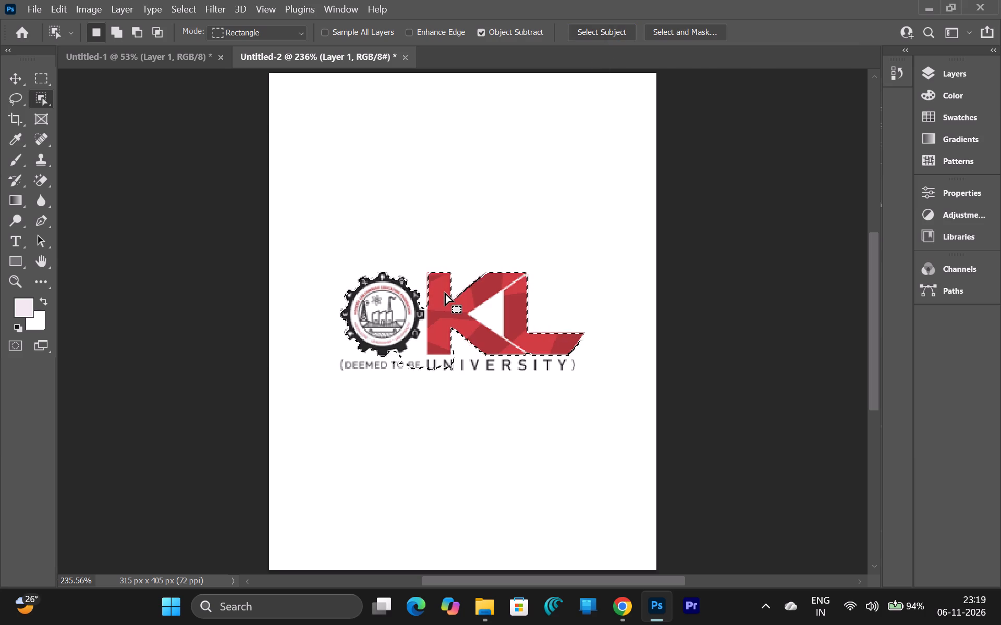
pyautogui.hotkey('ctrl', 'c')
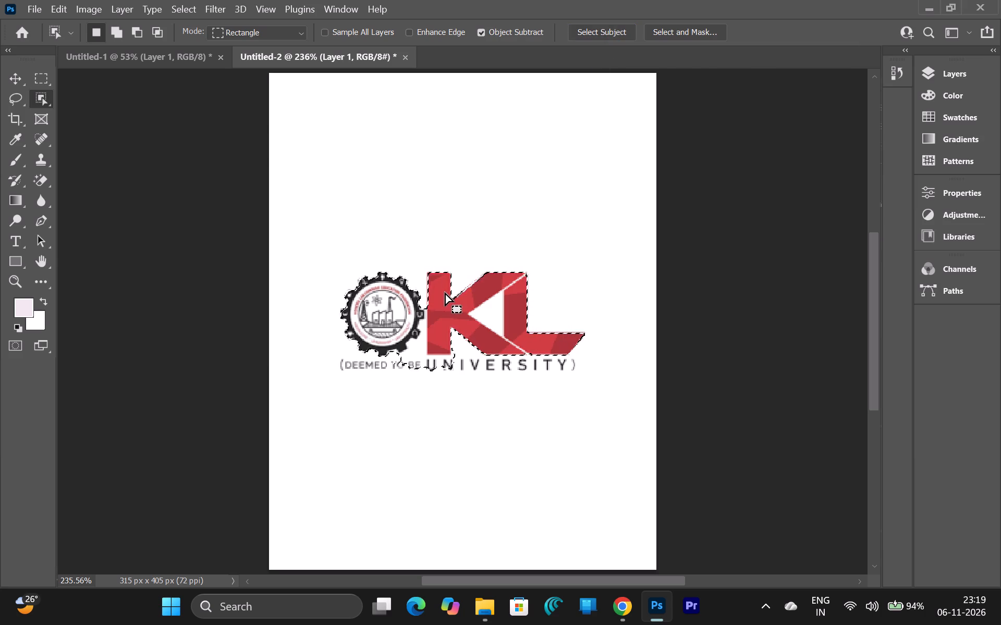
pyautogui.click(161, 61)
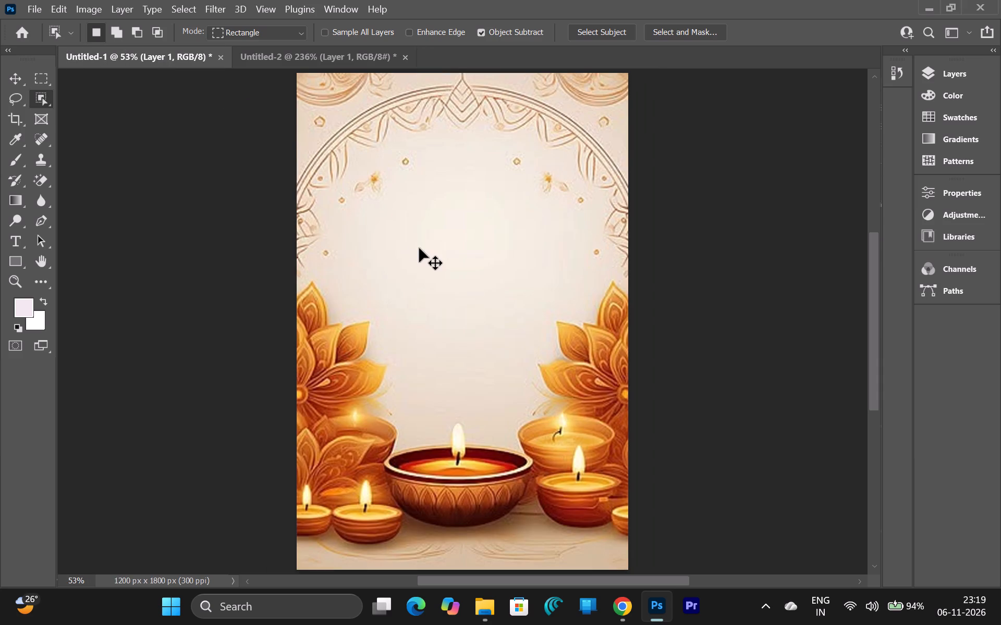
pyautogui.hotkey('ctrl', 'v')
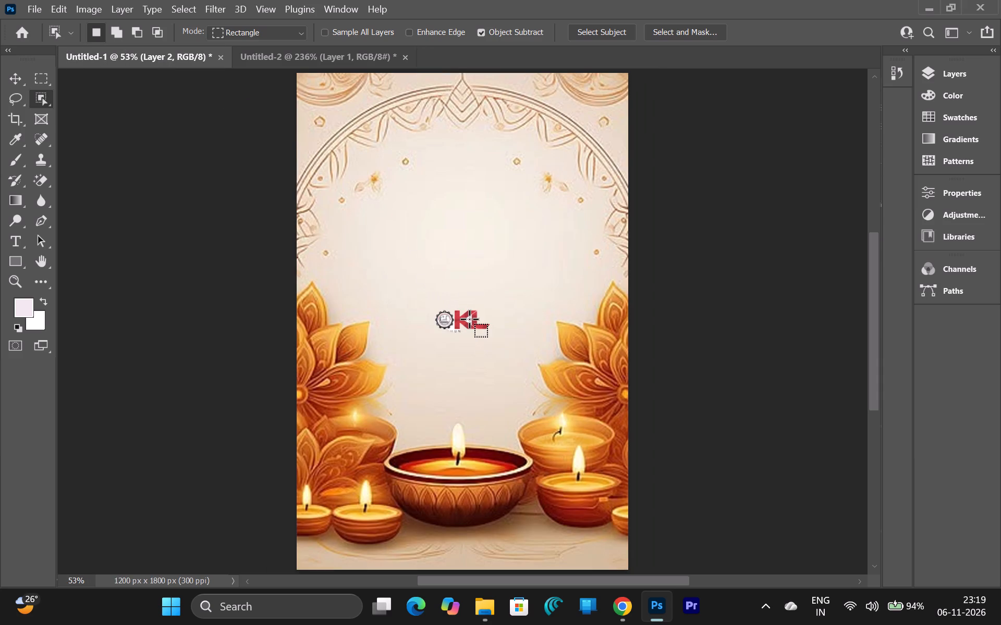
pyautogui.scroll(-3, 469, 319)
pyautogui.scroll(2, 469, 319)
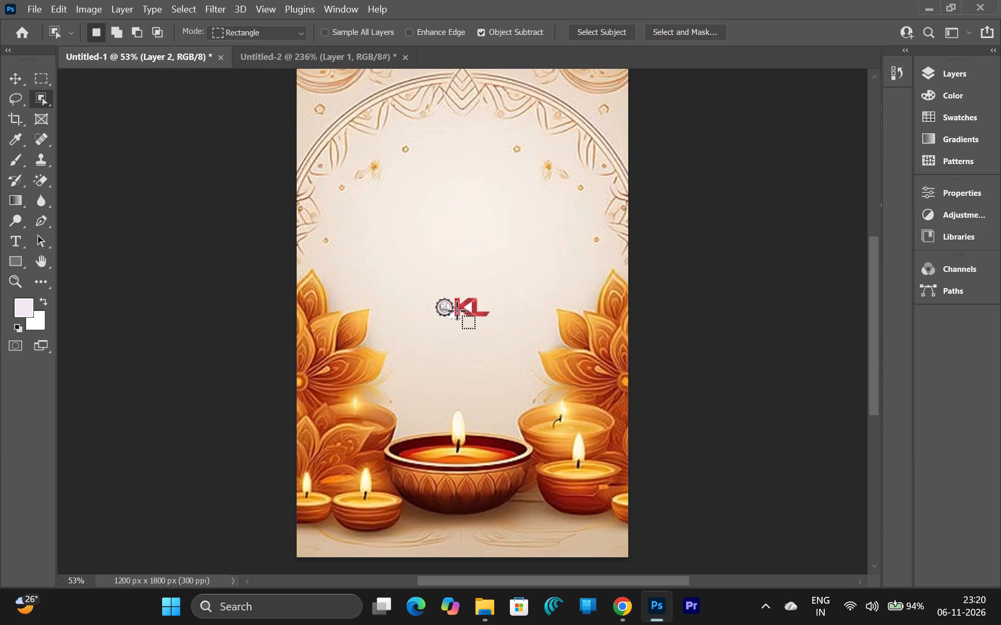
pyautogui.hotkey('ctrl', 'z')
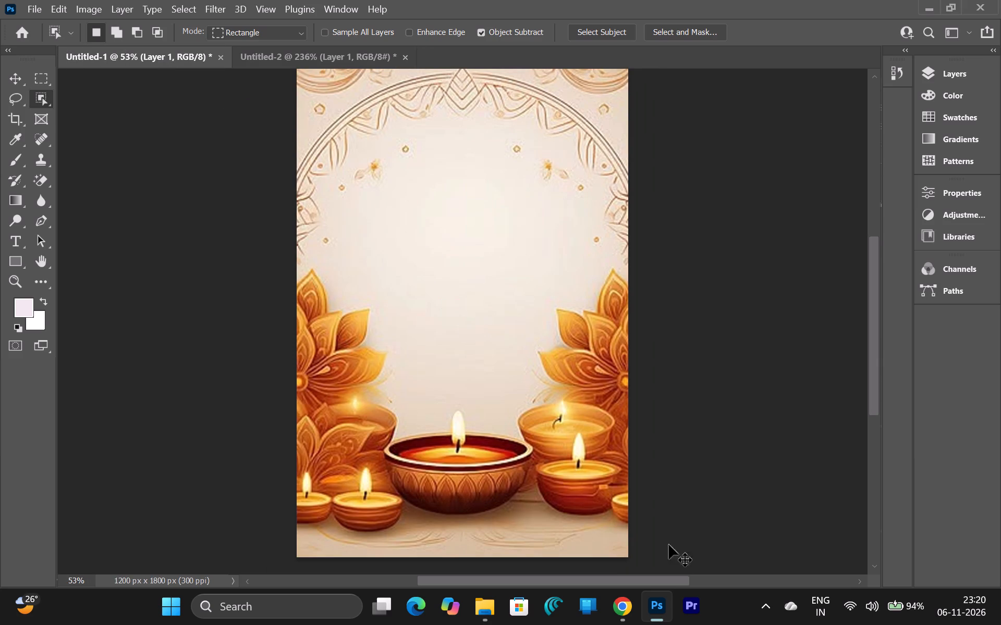
# In the 315 x 405 px document, undo back through the logo selection and the pasted logo to the blank canvas.
pyautogui.click(342, 56)
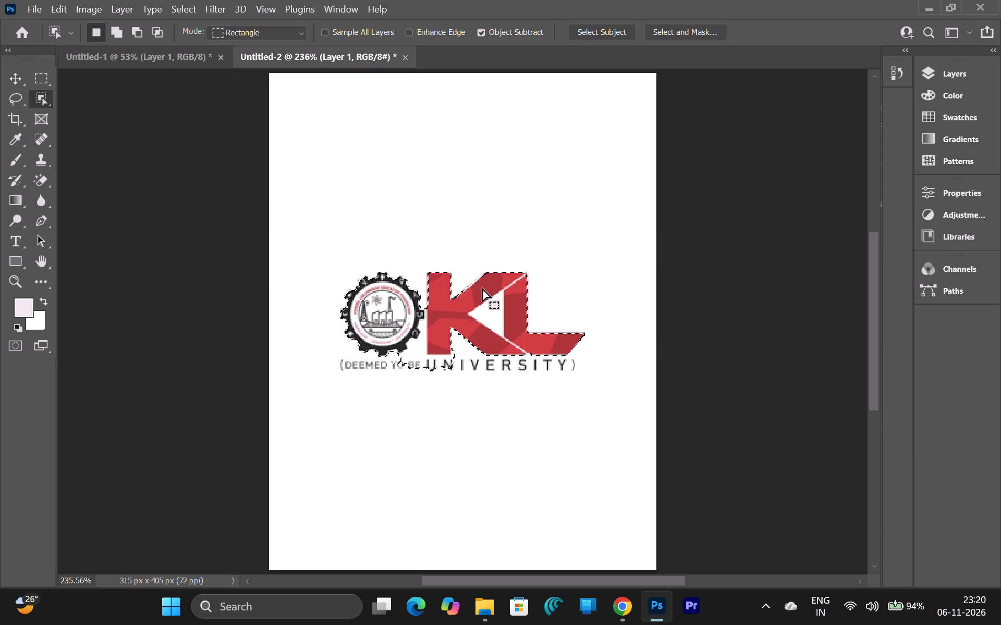
pyautogui.click(487, 326)
pyautogui.hotkey('ctrl', 'z')
pyautogui.hotkey('ctrl', 'z')
pyautogui.hotkey('ctrl', 'z')
pyautogui.hotkey('ctrl', 'z')
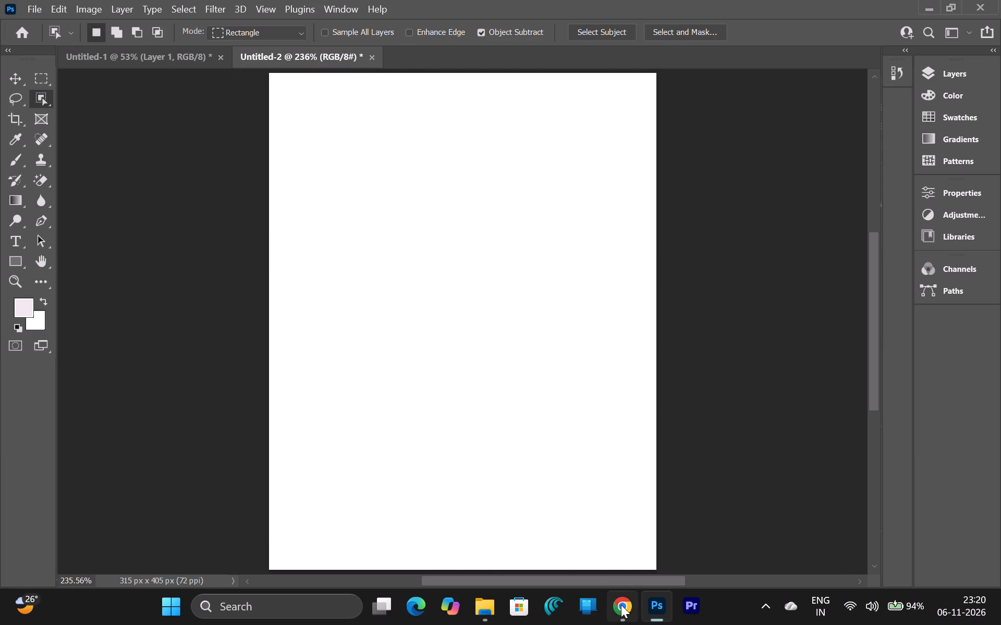
# In Chrome, look through the KL University symbol images and copy the 3,840 × 3,840 logo from Select Your University.
pyautogui.click(621, 605)
pyautogui.scroll(-1, 322, 412)
pyautogui.scroll(-2, 389, 383)
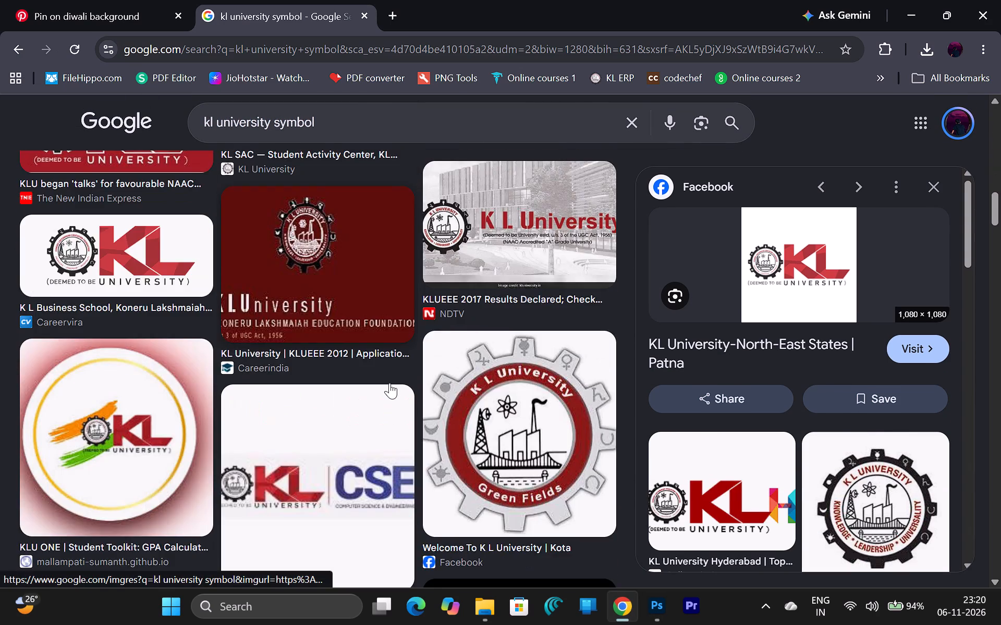
pyautogui.scroll(2, 389, 383)
pyautogui.click(934, 227)
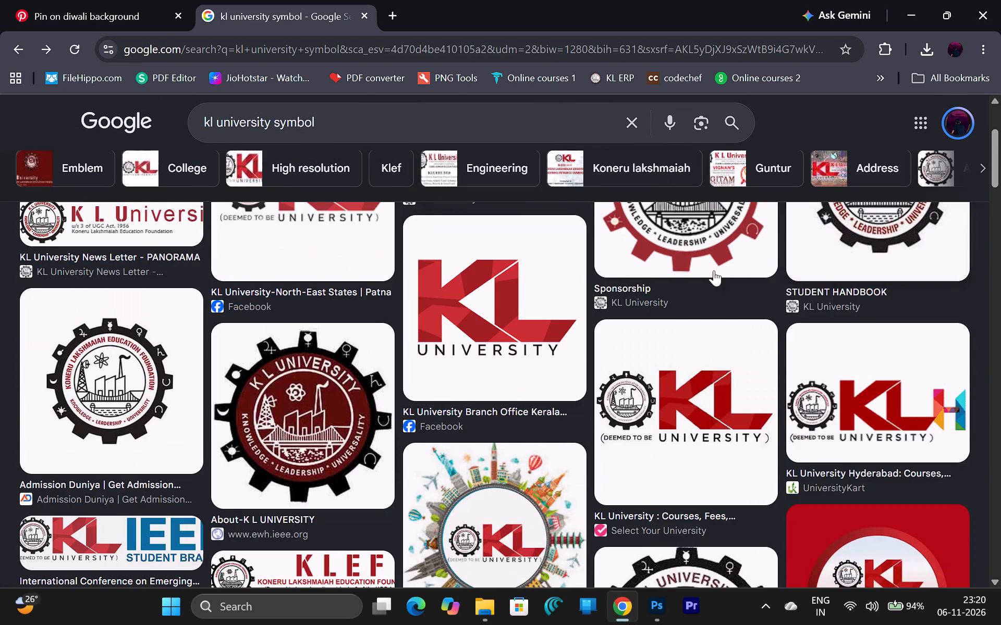
pyautogui.scroll(3, 528, 323)
pyautogui.scroll(-1, 528, 323)
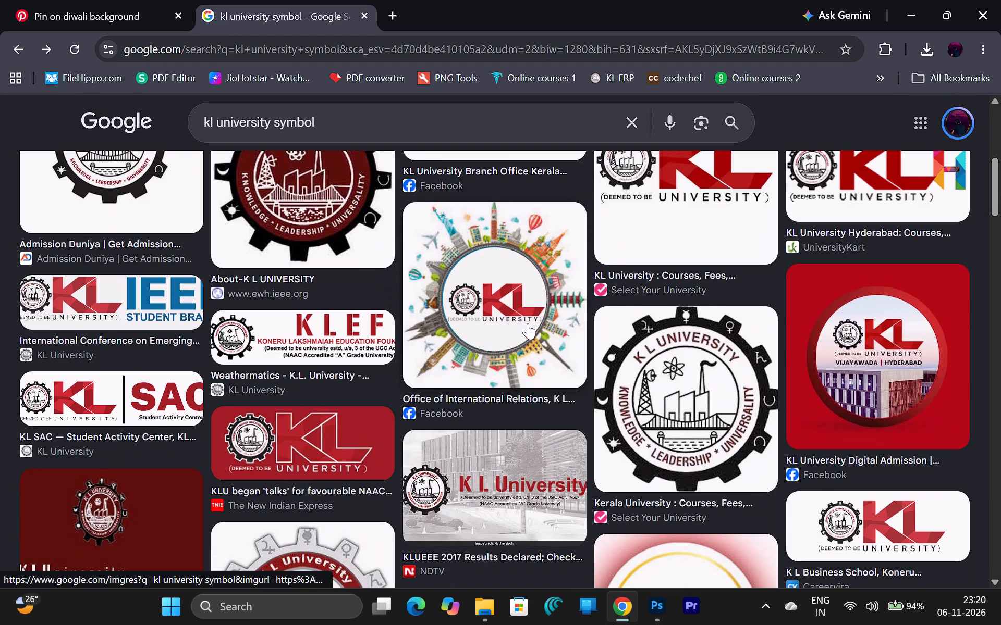
pyautogui.scroll(1, 528, 323)
pyautogui.scroll(-1, 527, 323)
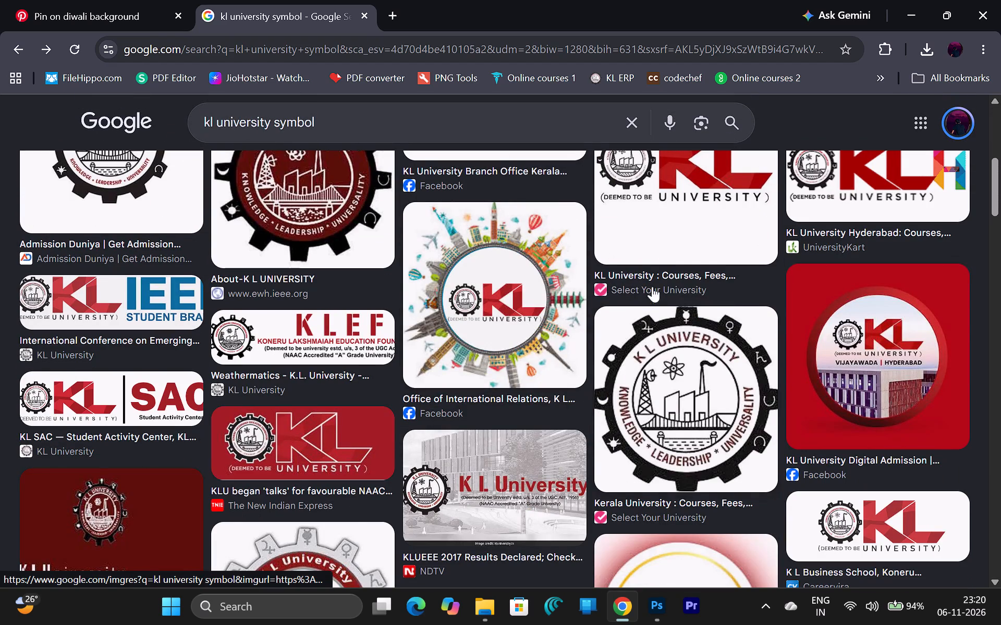
pyautogui.click(676, 207)
pyautogui.rightClick(802, 308)
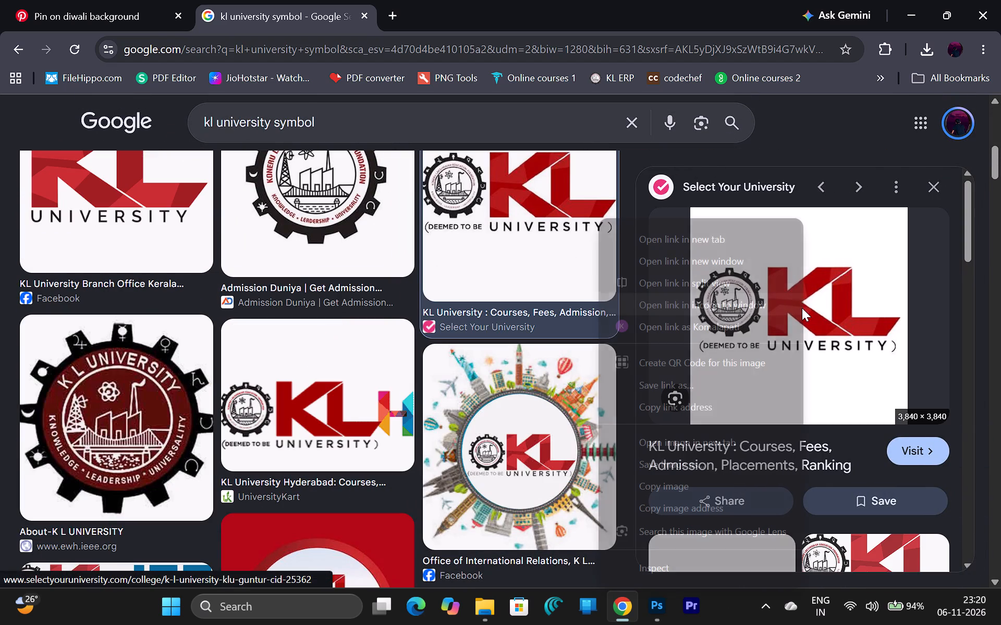
pyautogui.click(663, 481)
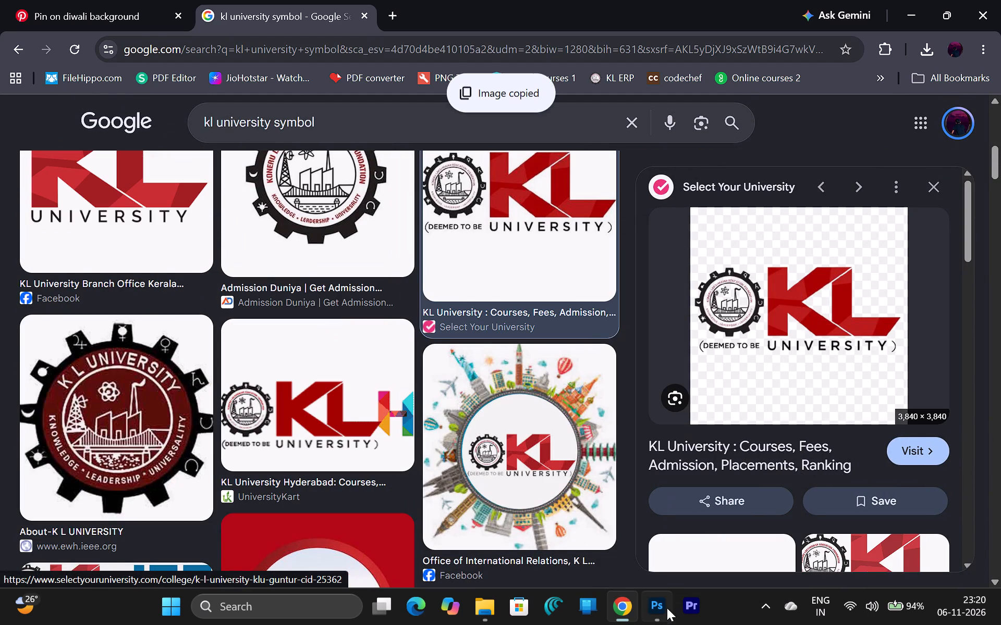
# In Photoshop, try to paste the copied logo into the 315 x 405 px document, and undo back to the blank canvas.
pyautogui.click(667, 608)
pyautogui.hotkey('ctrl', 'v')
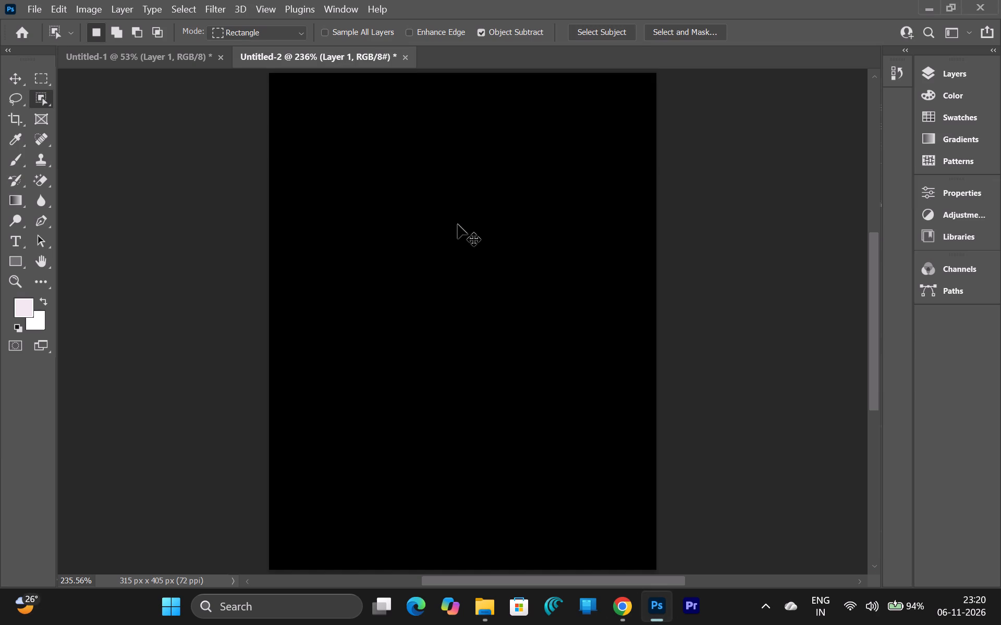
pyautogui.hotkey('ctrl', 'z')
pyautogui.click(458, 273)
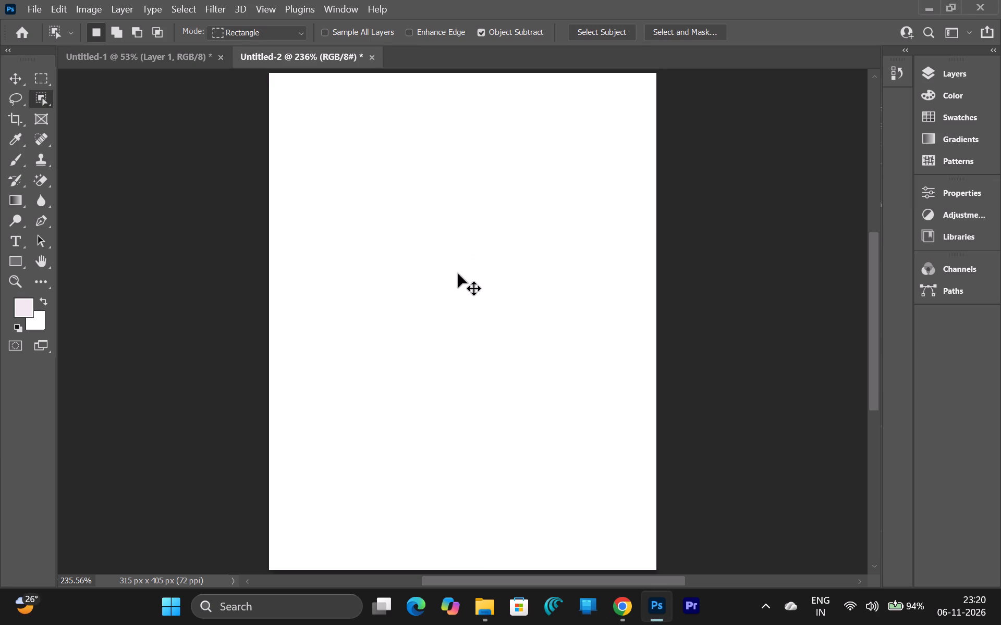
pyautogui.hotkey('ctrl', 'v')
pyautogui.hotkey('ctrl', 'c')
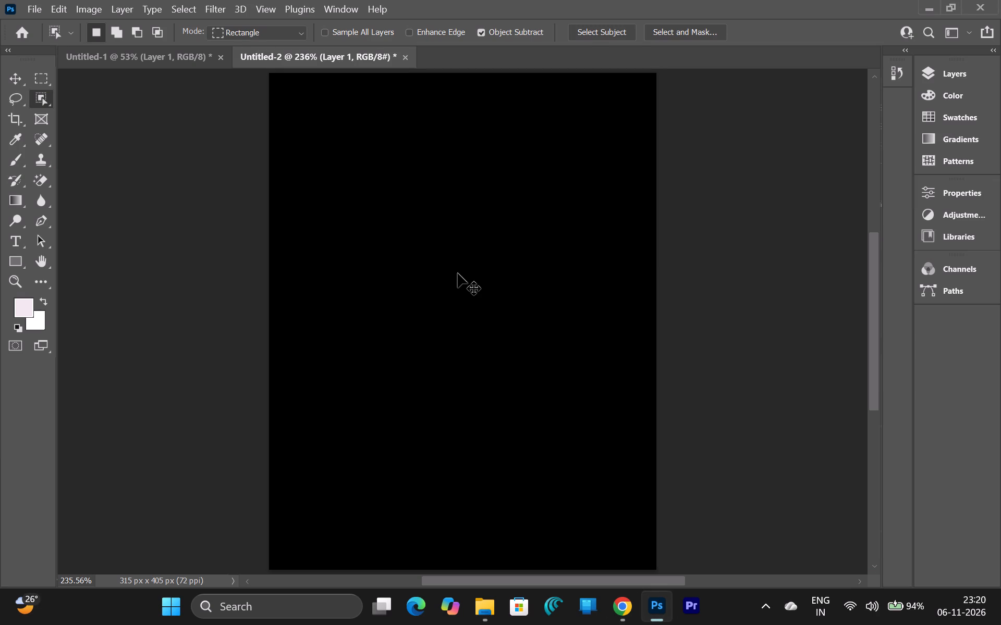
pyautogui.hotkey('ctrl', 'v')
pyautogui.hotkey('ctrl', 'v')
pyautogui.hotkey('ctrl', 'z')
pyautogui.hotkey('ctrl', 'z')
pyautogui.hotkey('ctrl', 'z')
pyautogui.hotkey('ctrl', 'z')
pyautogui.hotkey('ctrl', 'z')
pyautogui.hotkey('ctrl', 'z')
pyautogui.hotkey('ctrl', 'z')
# Switch to Chrome and copy the Select Your University logo image again.
pyautogui.click(632, 604)
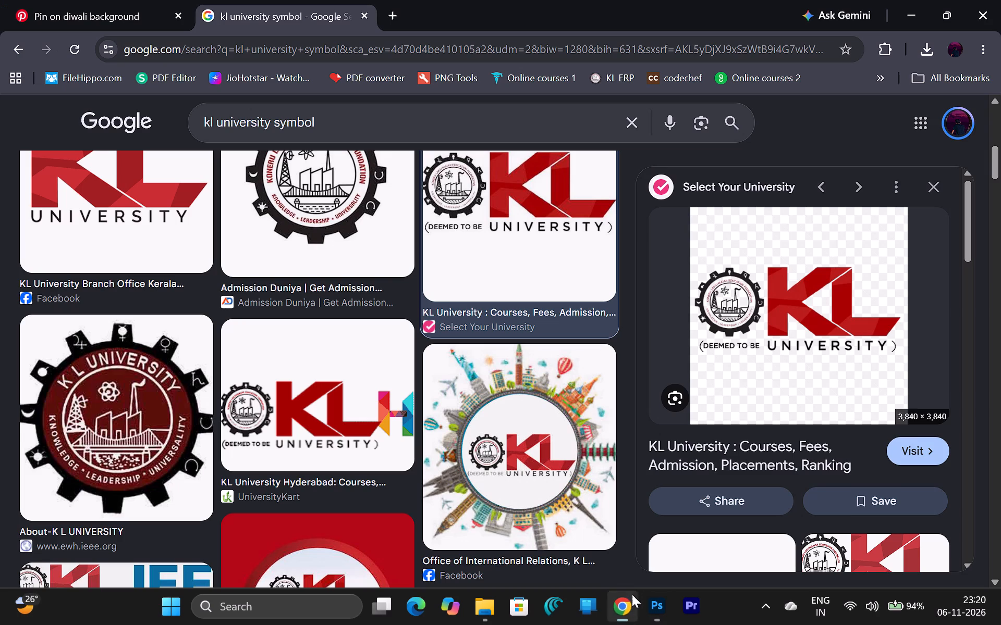
pyautogui.rightClick(808, 289)
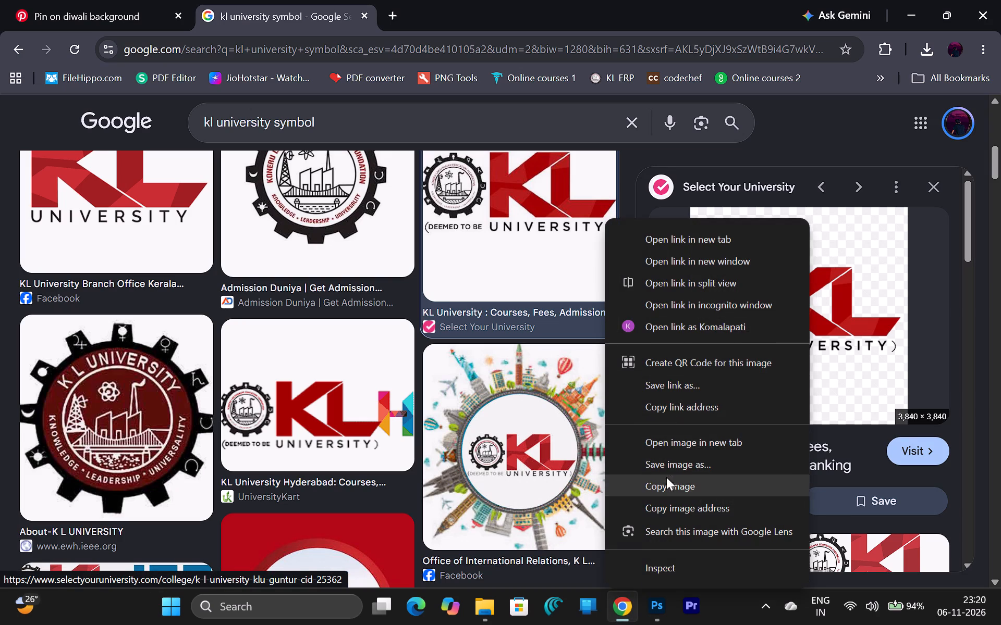
pyautogui.click(665, 484)
# Return to Photoshop and close the 315 x 405 px document without saving it.
pyautogui.click(654, 595)
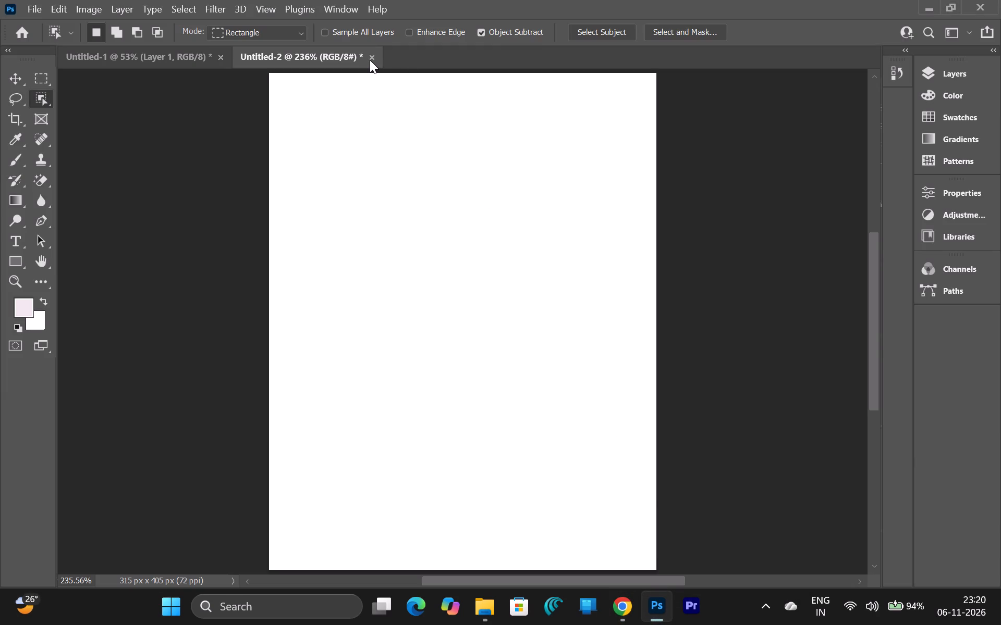
pyautogui.click(370, 60)
pyautogui.click(521, 245)
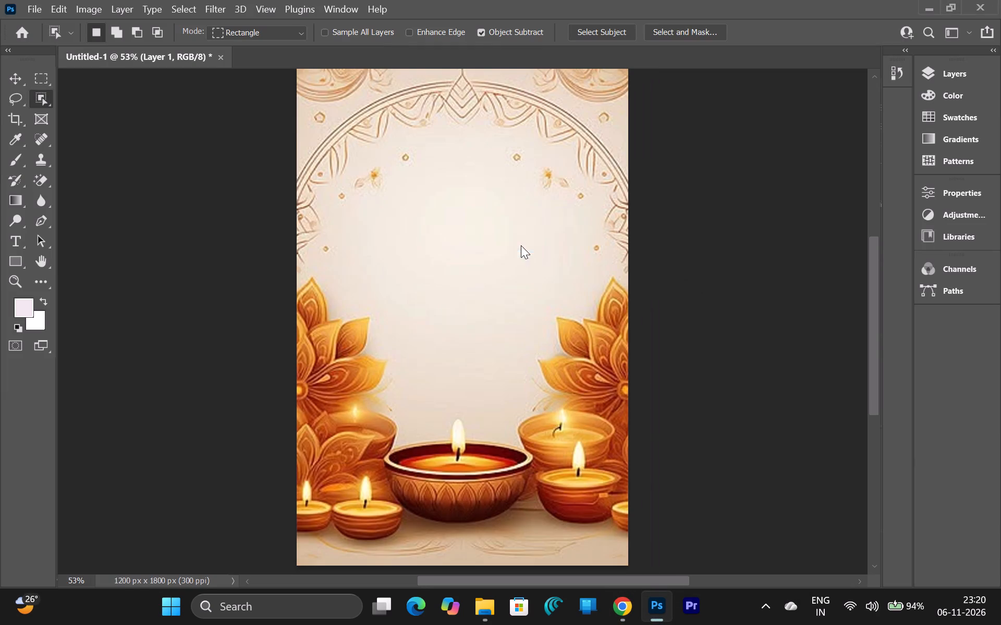
# Create a new 3840 x 3840 px document at 72 ppi from the clipboard preset with a white background.
pyautogui.hotkey('ctrl', 'n')
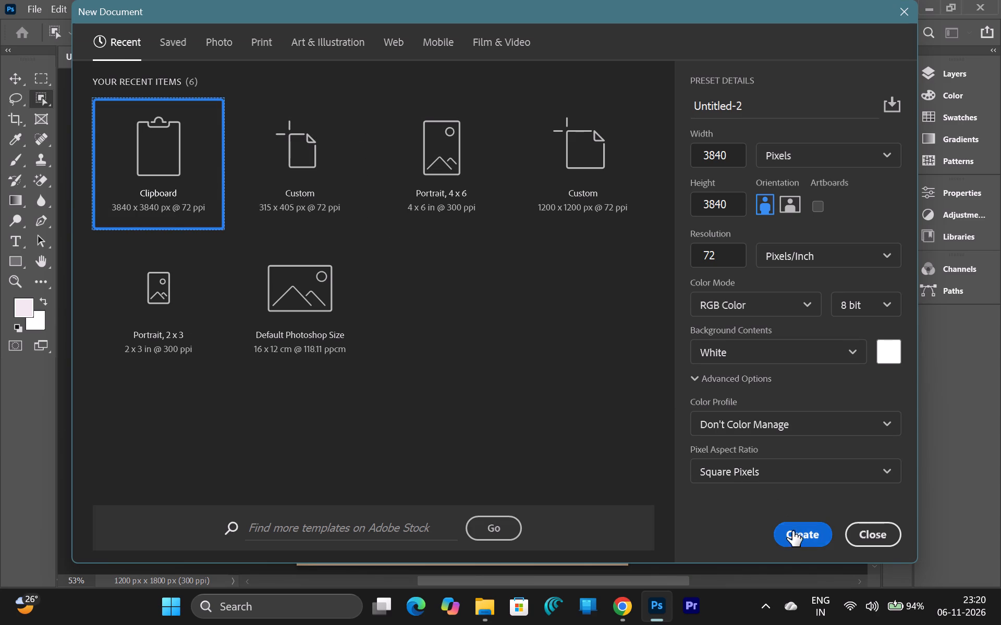
pyautogui.click(795, 535)
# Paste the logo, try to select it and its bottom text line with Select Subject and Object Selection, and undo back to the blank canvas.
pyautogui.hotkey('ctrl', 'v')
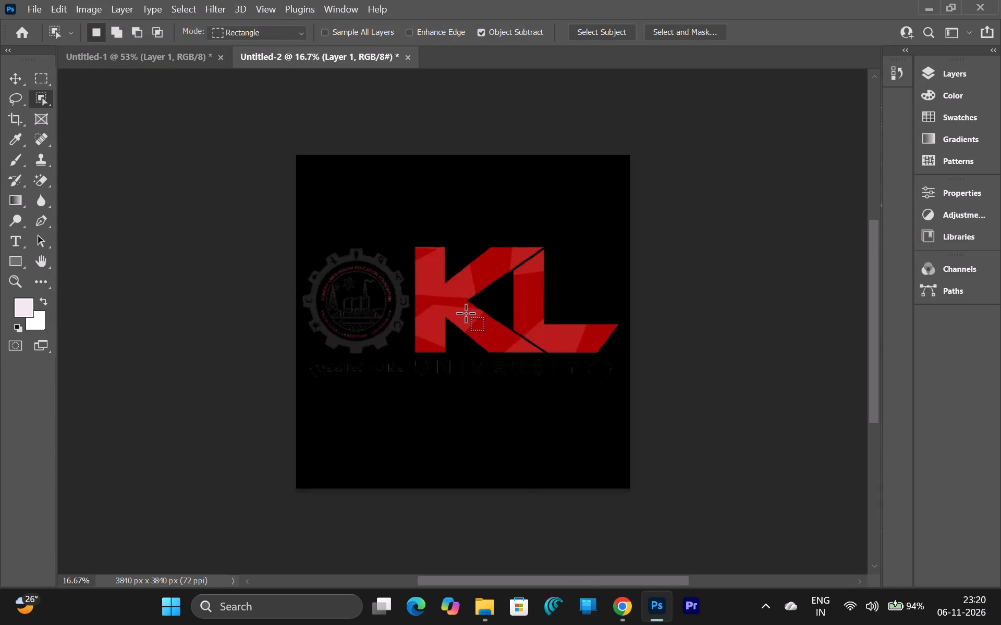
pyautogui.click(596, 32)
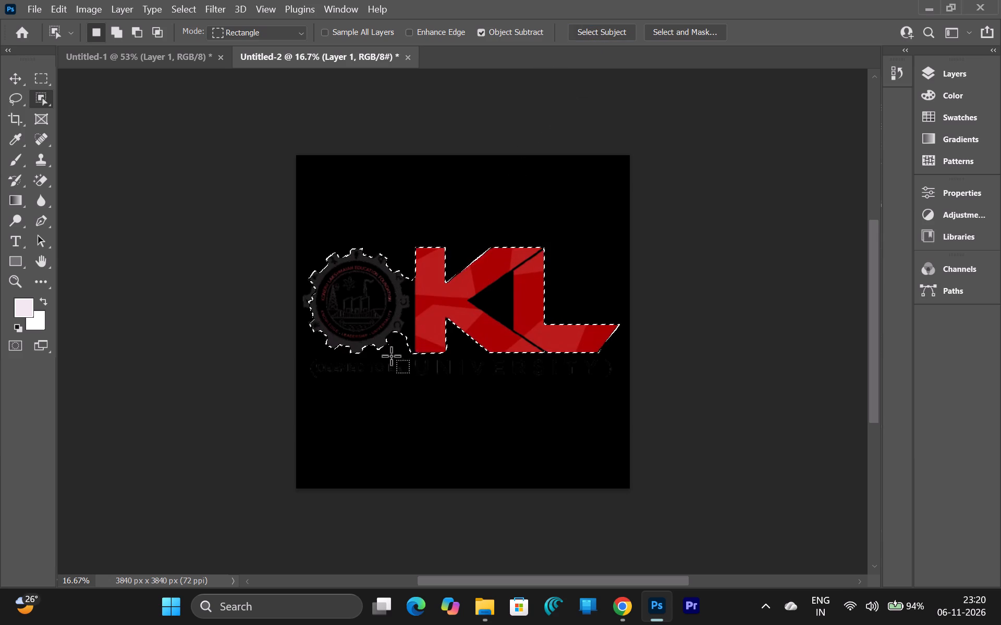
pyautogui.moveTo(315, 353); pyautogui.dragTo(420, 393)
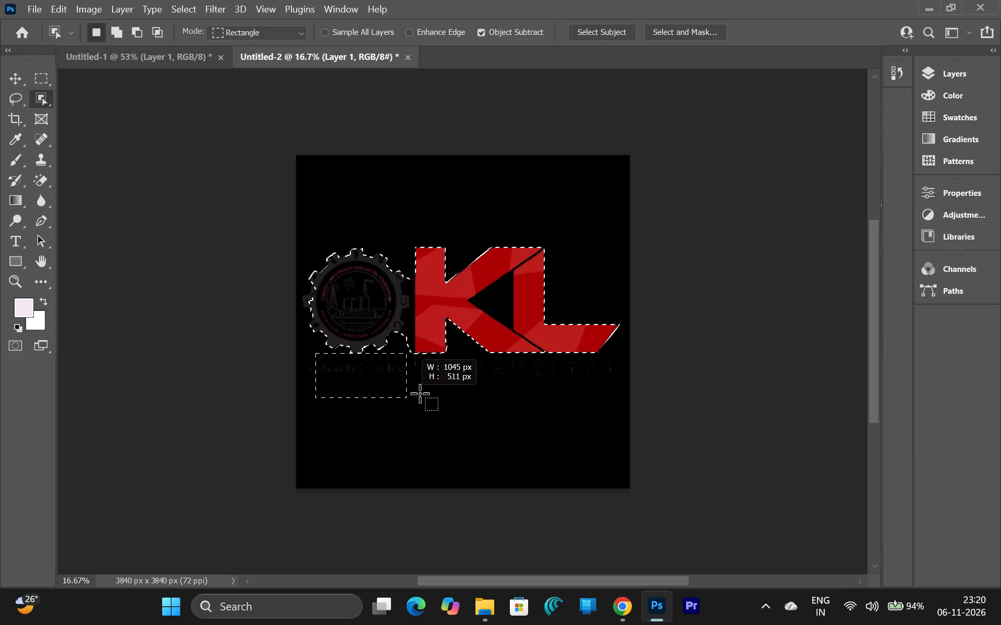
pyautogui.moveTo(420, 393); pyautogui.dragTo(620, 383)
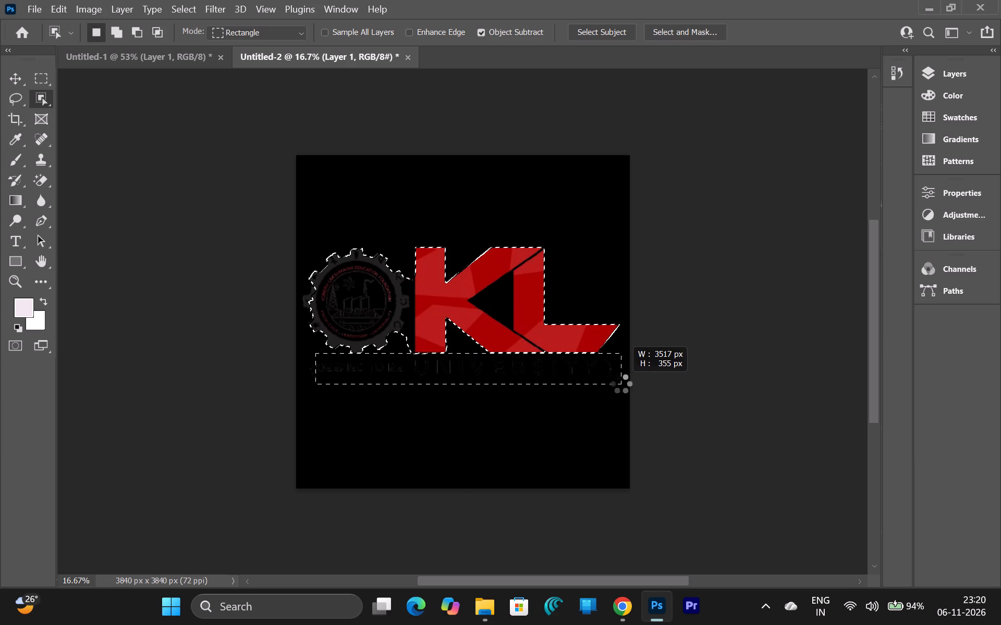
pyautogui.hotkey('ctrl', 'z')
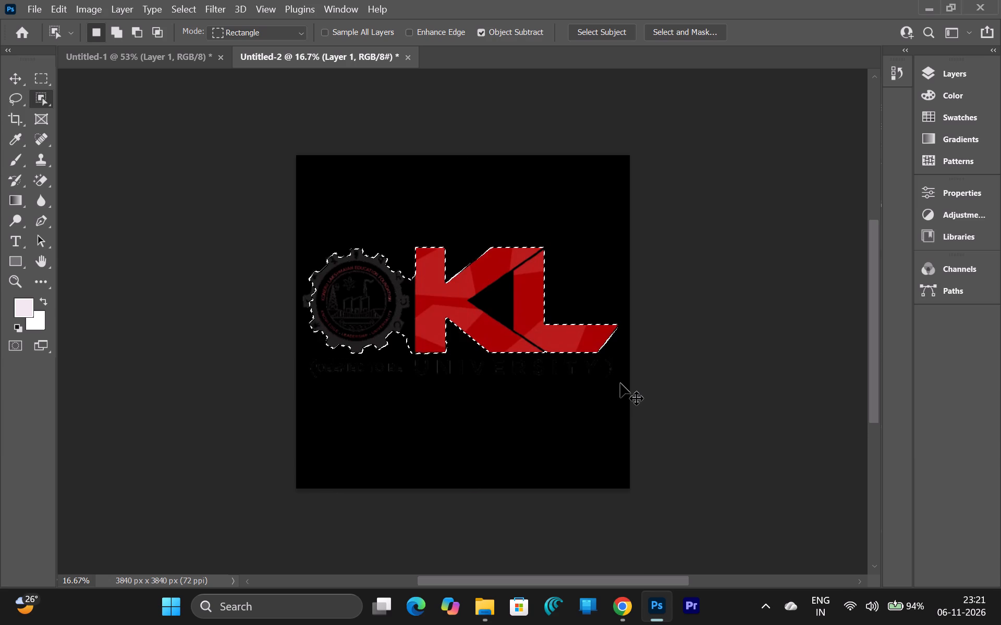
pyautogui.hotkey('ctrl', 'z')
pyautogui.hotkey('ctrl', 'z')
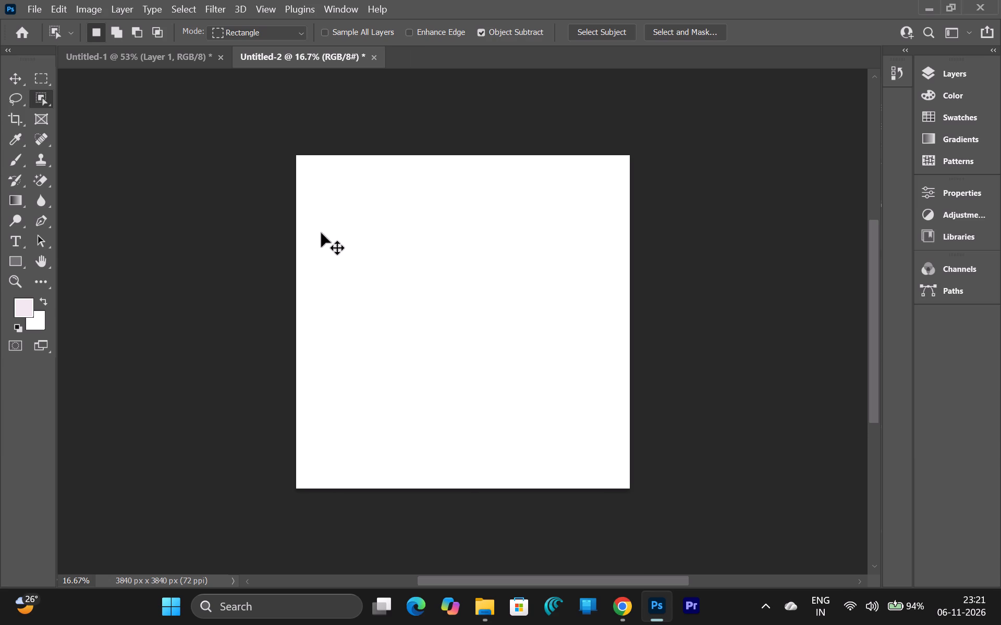
# In Chrome, look through the KL University symbol image results for another version of the logo.
pyautogui.click(624, 612)
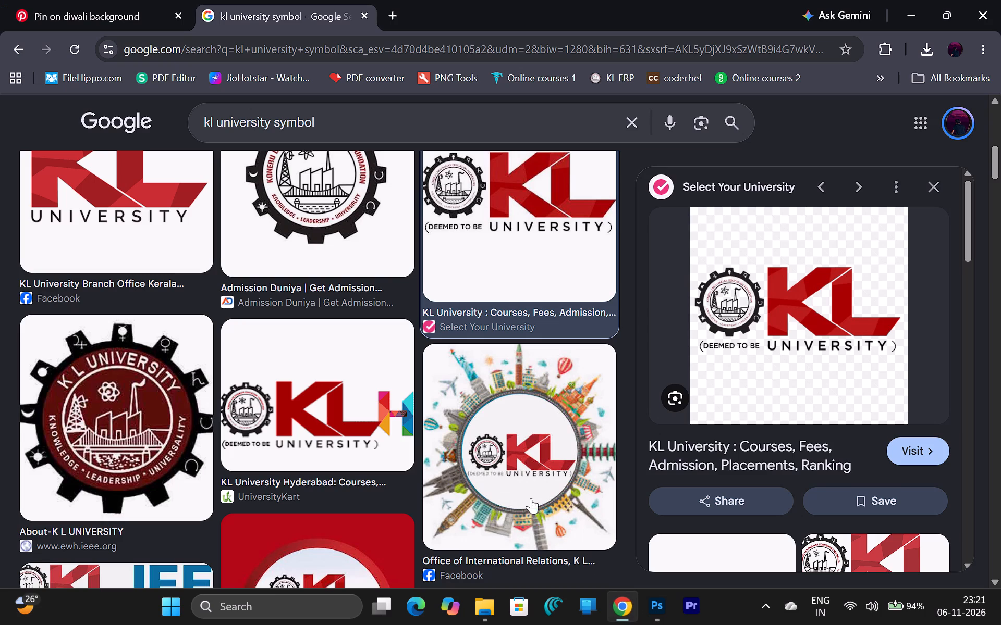
pyautogui.scroll(-1, 359, 373)
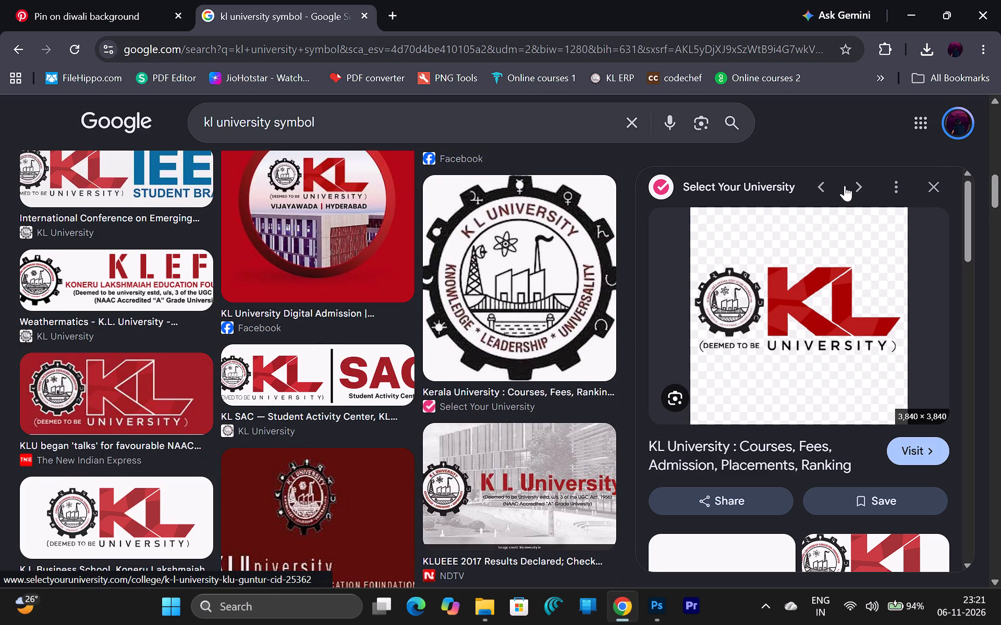
pyautogui.click(927, 187)
pyautogui.scroll(-1, 608, 332)
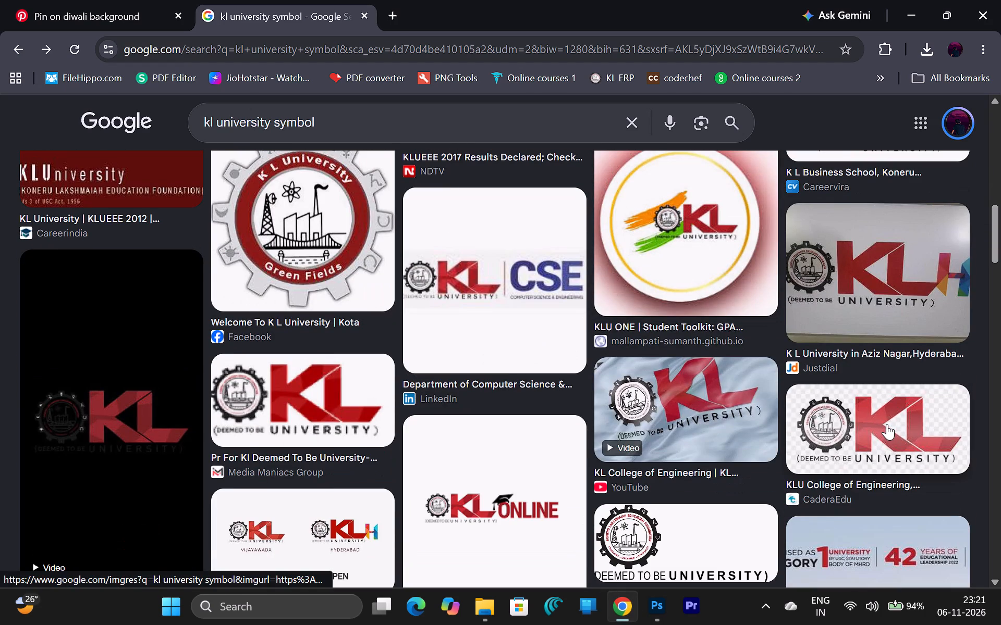
pyautogui.scroll(-1, 571, 418)
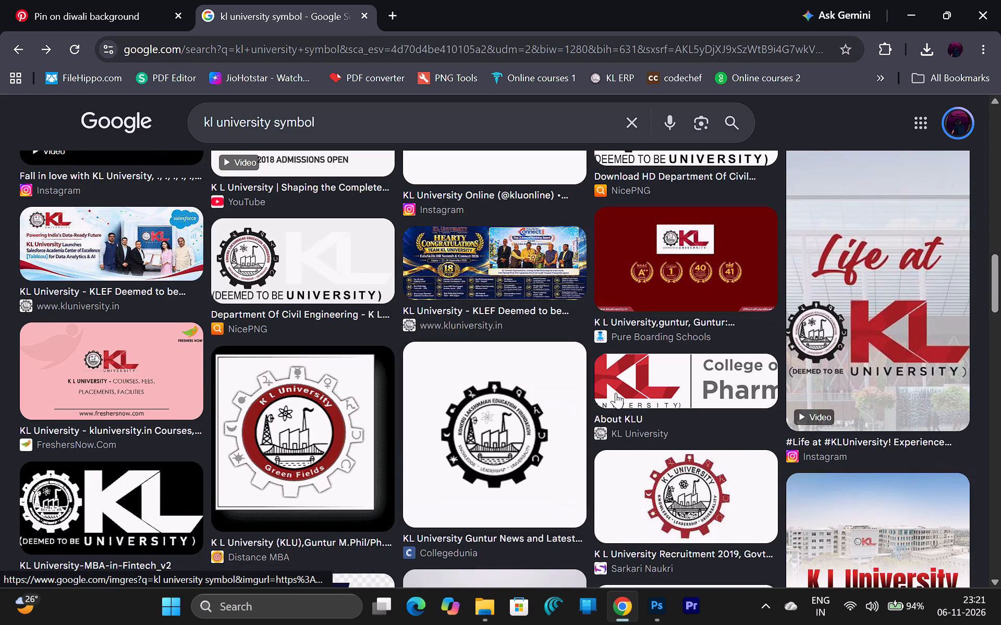
pyautogui.scroll(-2, 624, 389)
pyautogui.scroll(4, 624, 389)
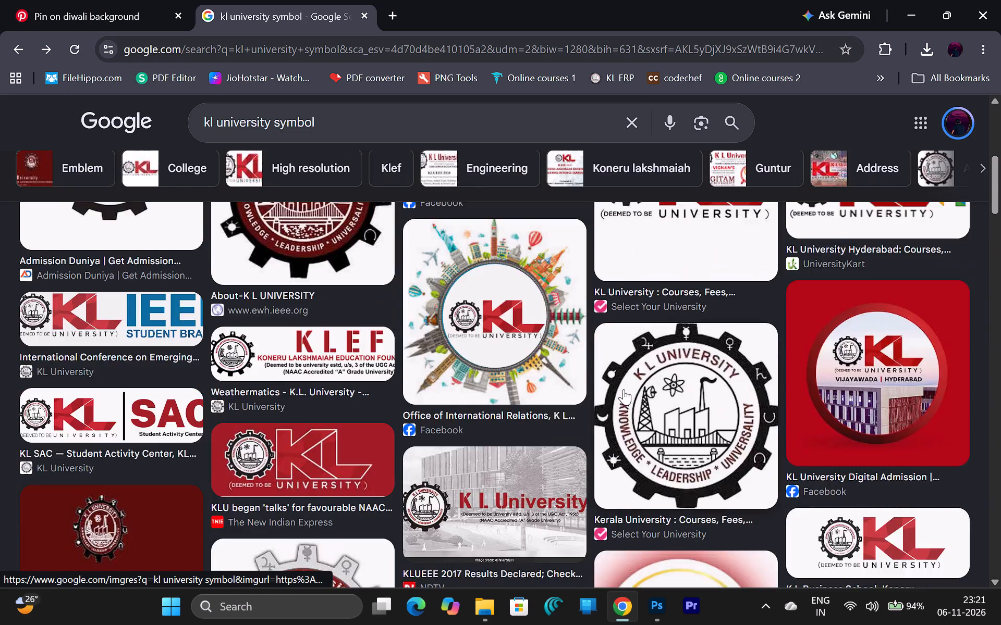
pyautogui.scroll(4, 624, 389)
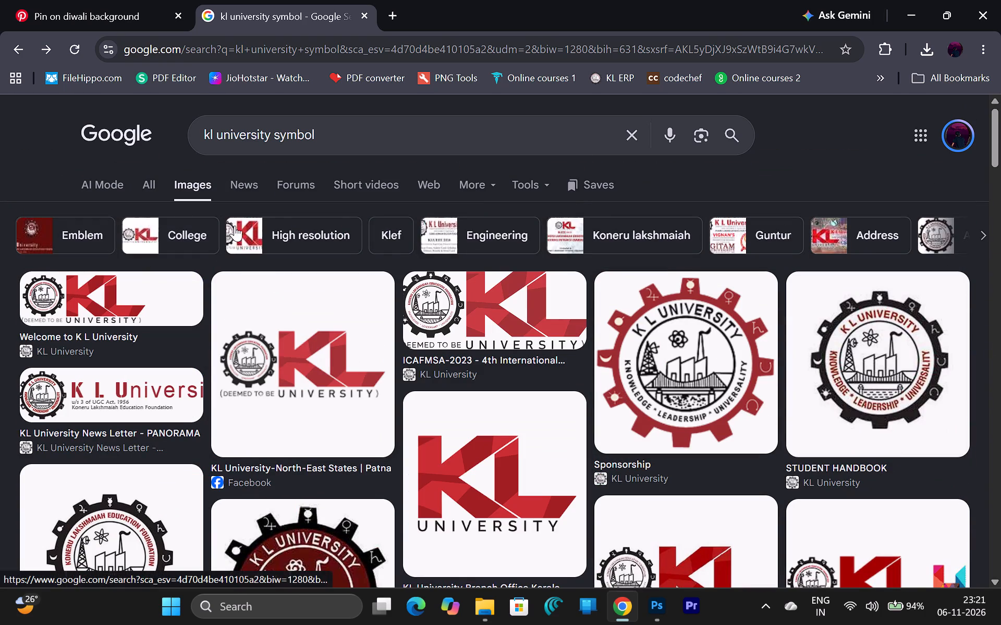
# Narrow the image results to high resolution and copy the 1,163 × 485 KL University logo from the ICAFMSA-2023 result.
pyautogui.click(257, 229)
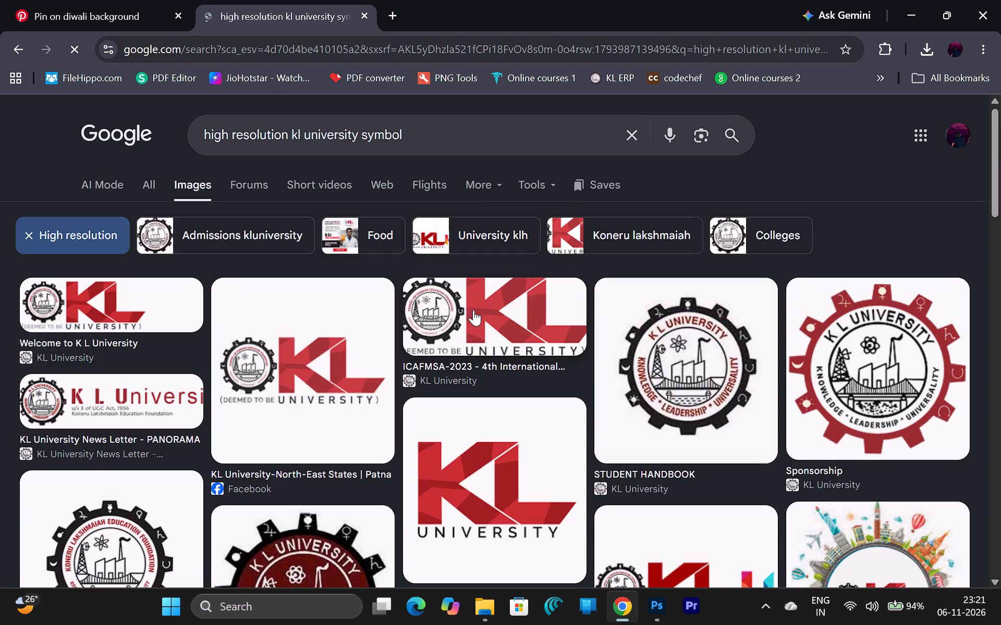
pyautogui.click(323, 364)
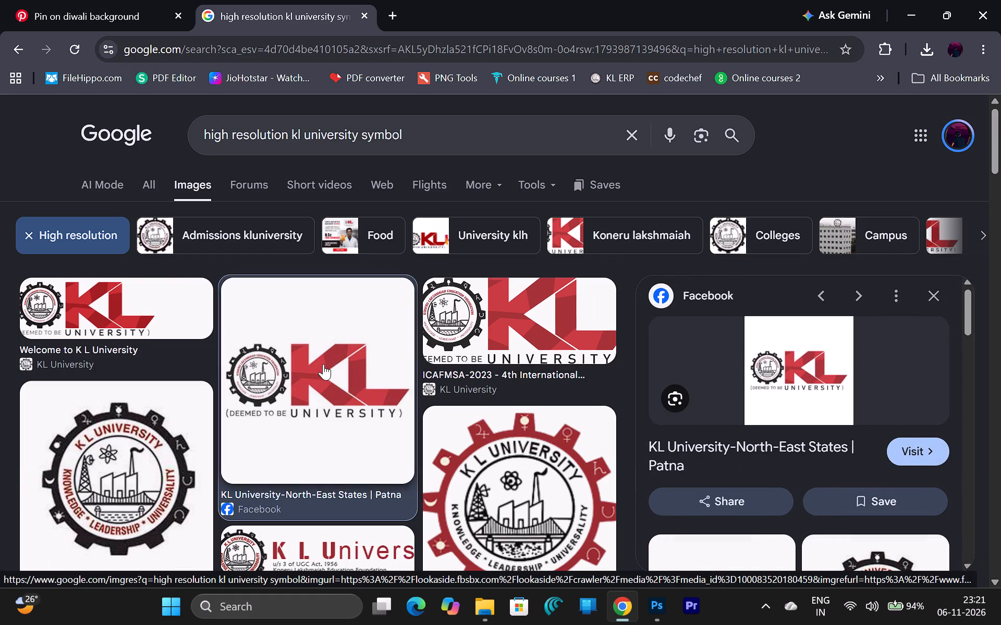
pyautogui.click(938, 296)
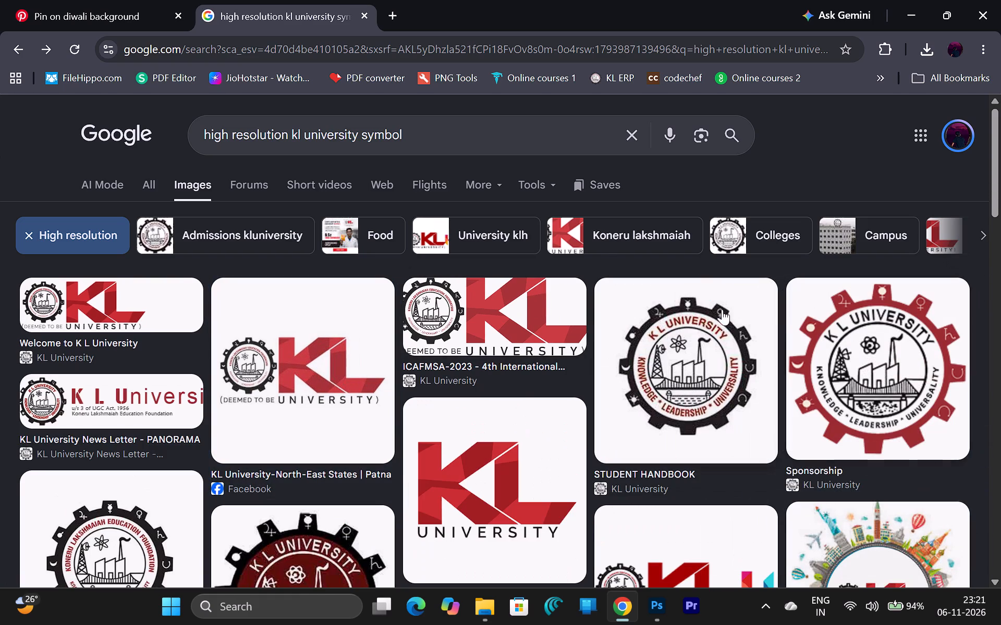
pyautogui.scroll(-1, 657, 339)
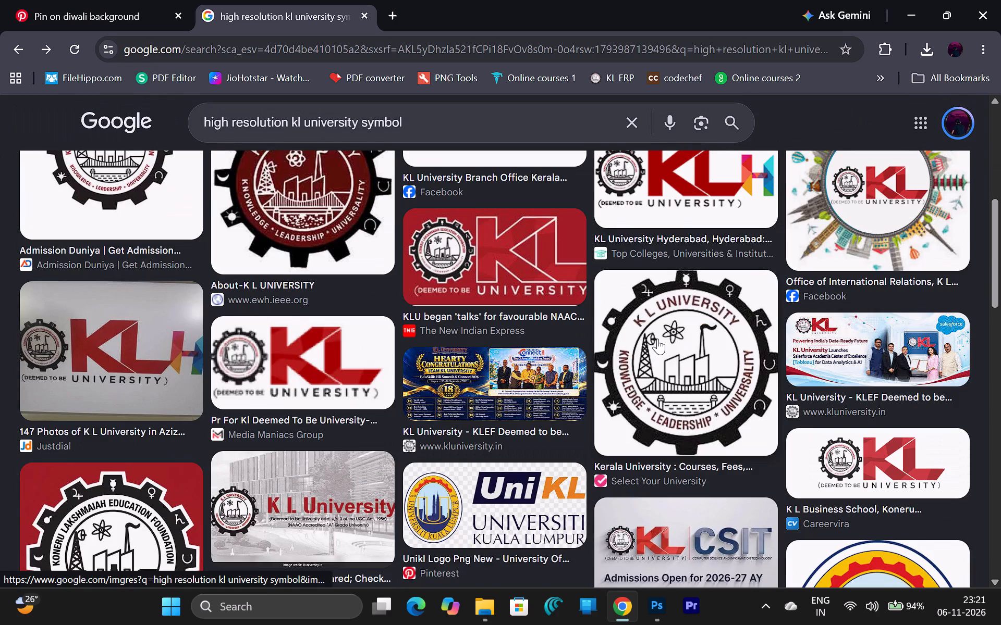
pyautogui.scroll(1, 657, 339)
pyautogui.click(506, 319)
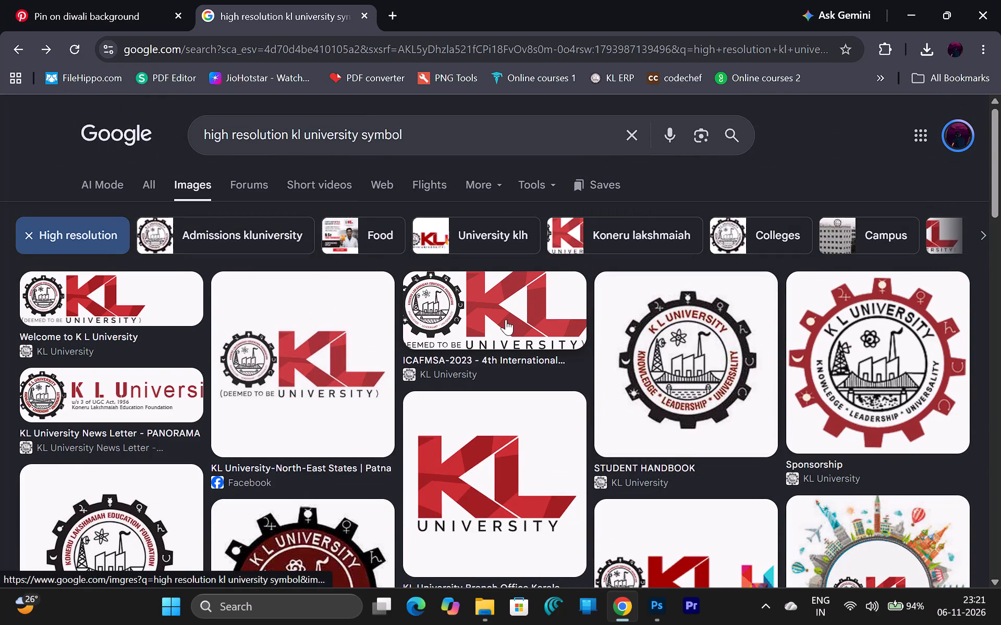
pyautogui.rightClick(800, 365)
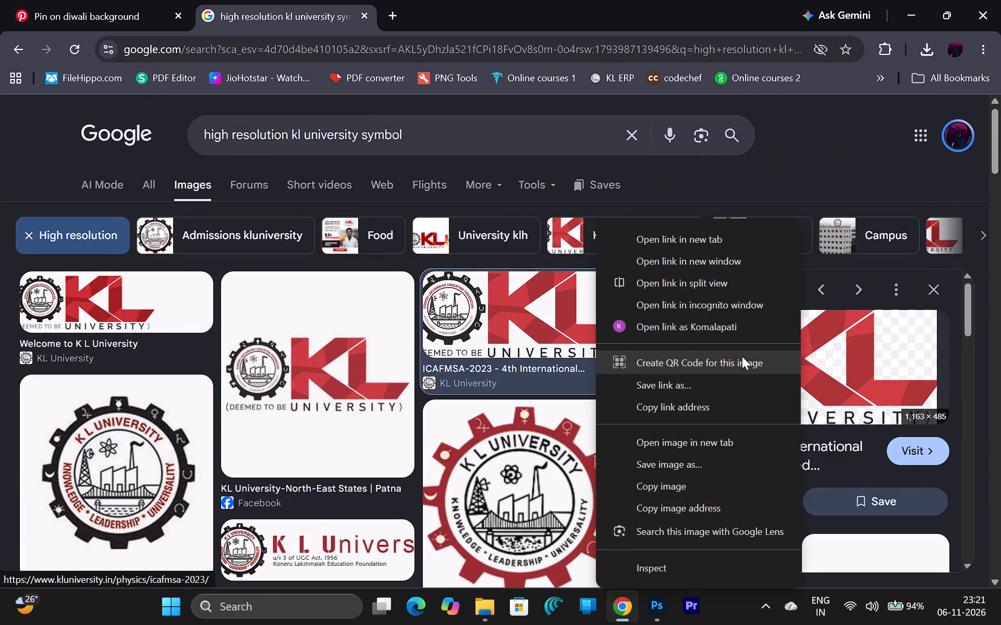
pyautogui.click(667, 483)
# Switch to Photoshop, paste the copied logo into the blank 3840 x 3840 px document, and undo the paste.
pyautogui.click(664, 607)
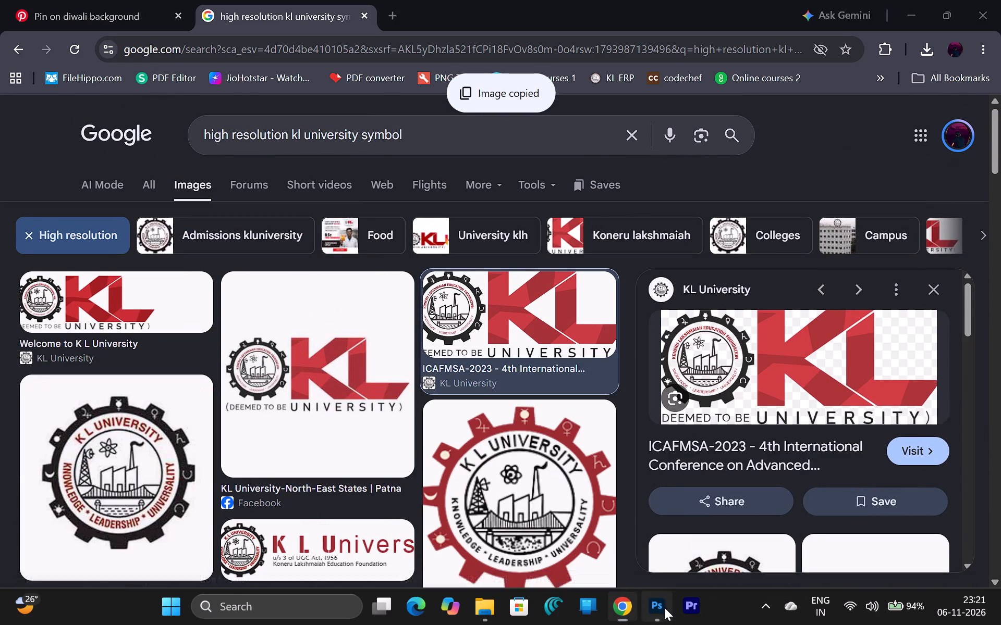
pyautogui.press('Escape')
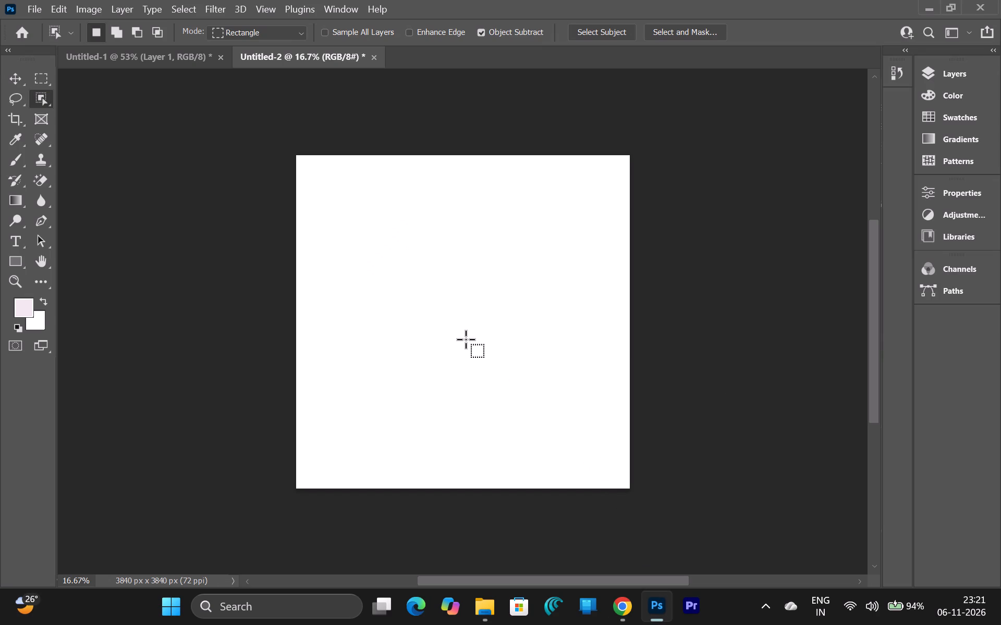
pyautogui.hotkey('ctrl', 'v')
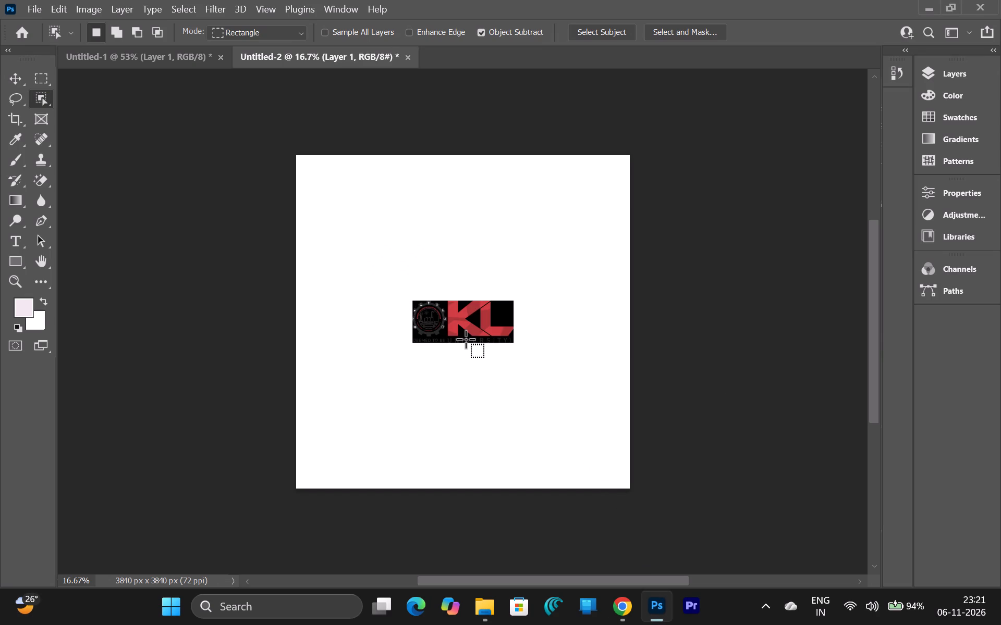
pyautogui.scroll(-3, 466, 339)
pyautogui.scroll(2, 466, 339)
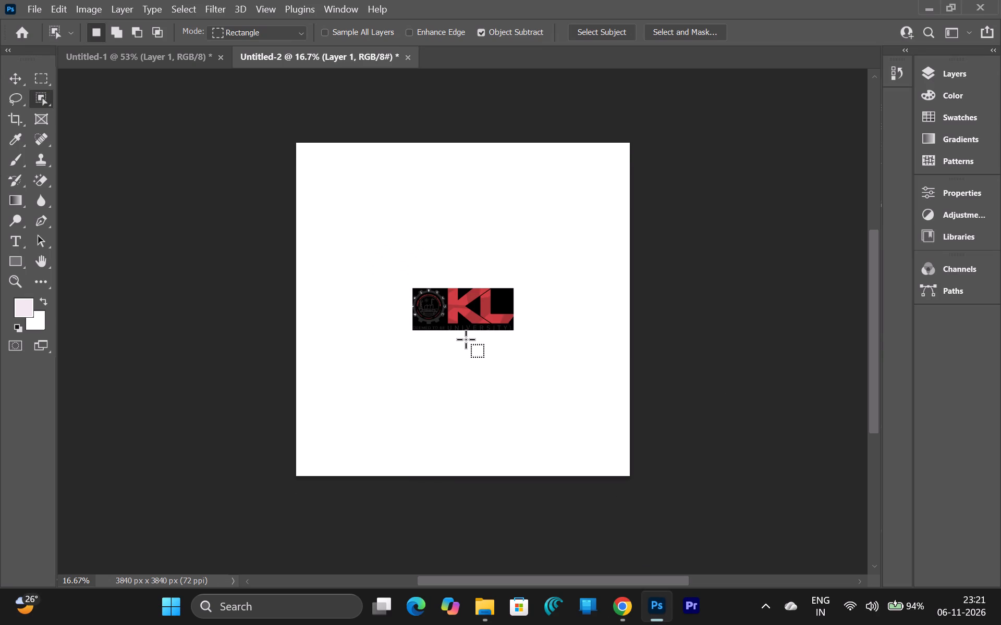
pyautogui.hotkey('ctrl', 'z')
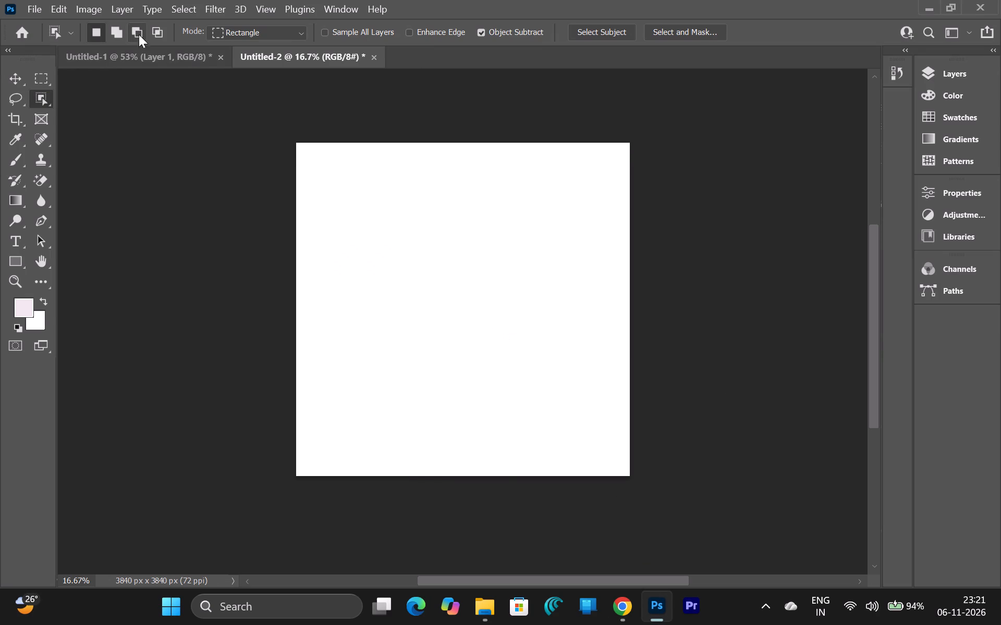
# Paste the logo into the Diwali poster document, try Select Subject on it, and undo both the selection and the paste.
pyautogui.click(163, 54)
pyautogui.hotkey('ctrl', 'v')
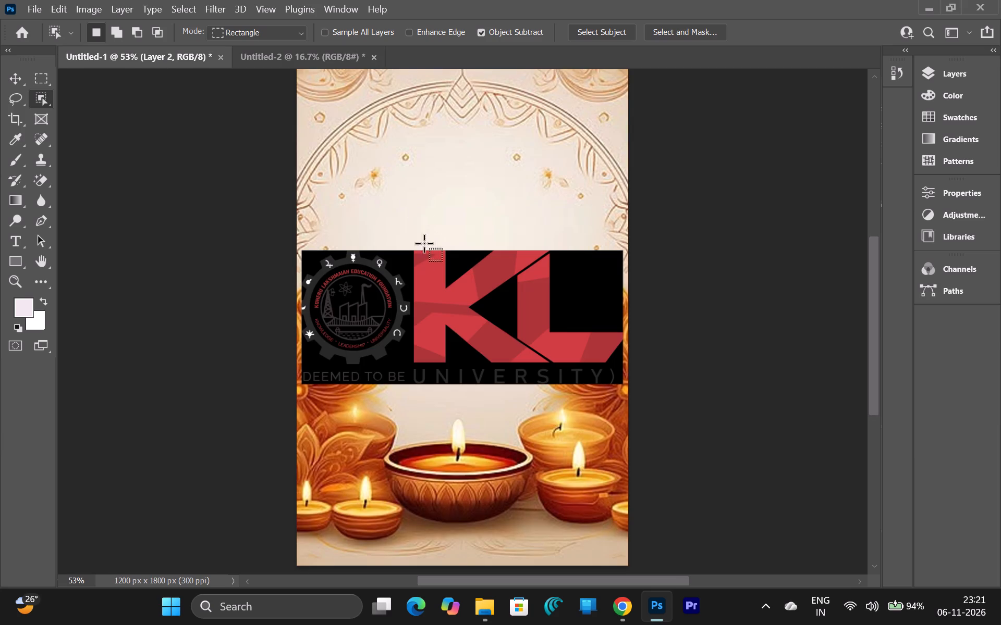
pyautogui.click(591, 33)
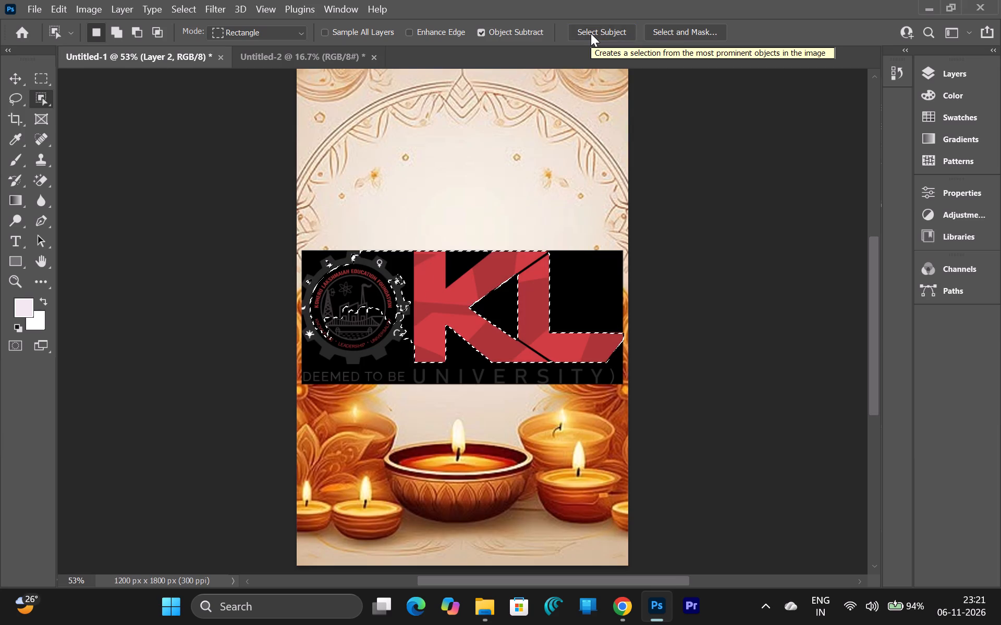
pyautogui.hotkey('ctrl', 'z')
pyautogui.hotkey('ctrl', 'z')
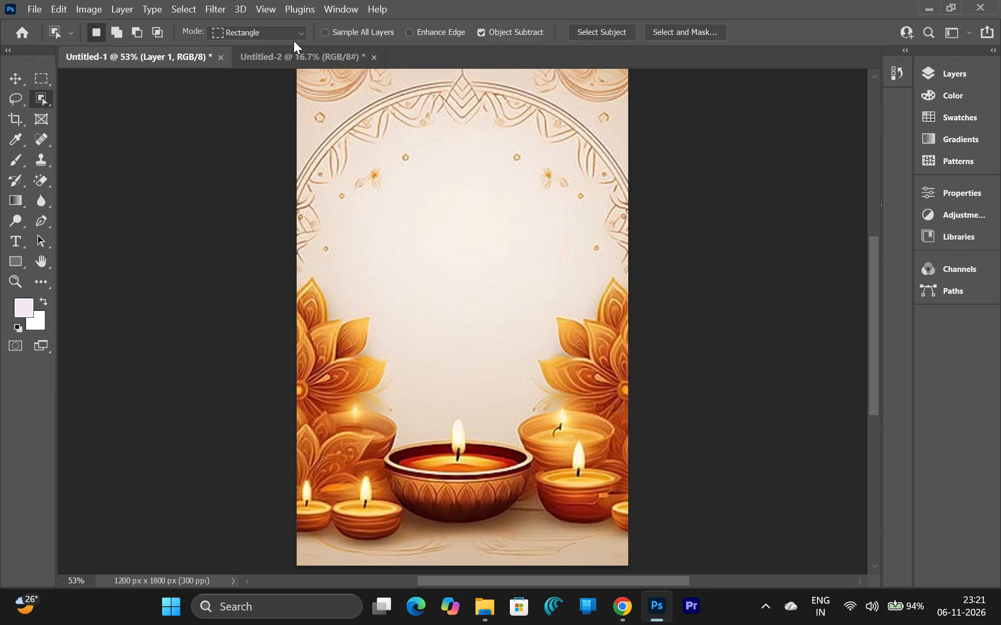
# In the blank 3840 x 3840 px document, set the foreground colour to black.
pyautogui.click(297, 58)
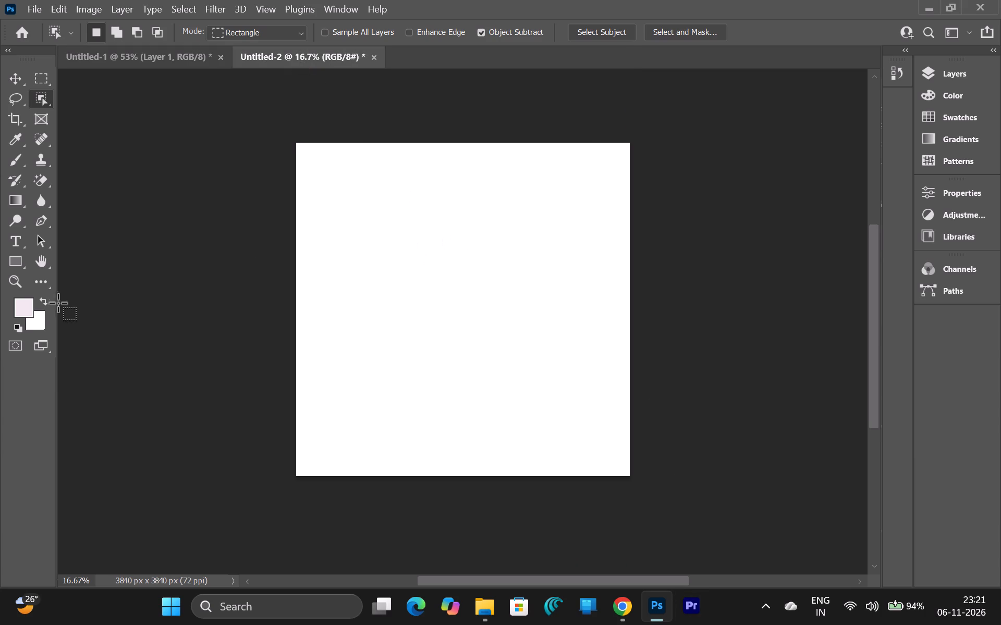
pyautogui.click(20, 309)
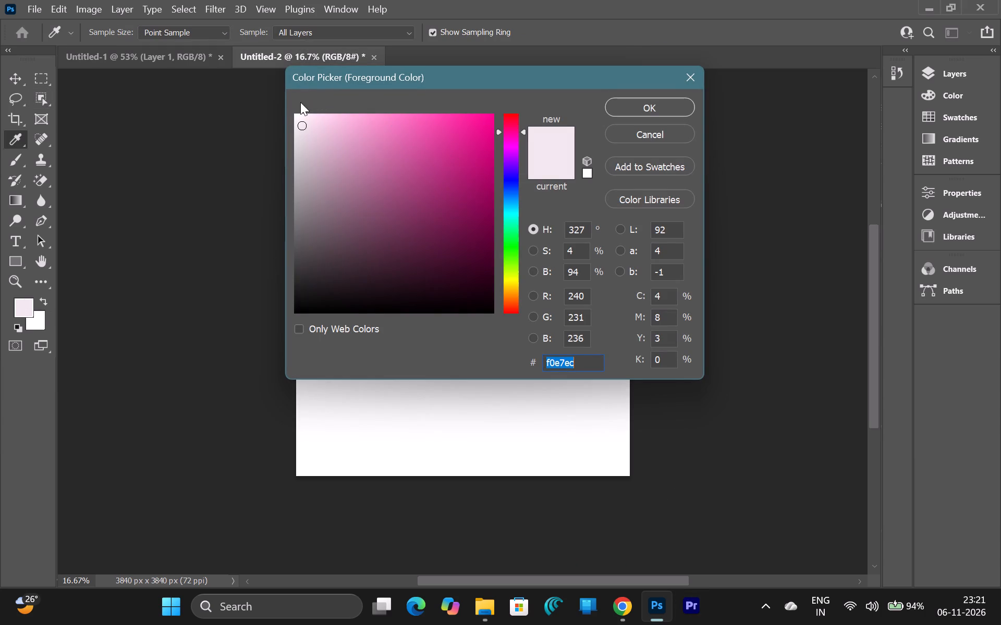
pyautogui.moveTo(305, 124); pyautogui.dragTo(288, 321)
pyautogui.click(660, 102)
# Paste the logo into the square document again and set the background colour to black (000000).
pyautogui.hotkey('ctrl', 'v')
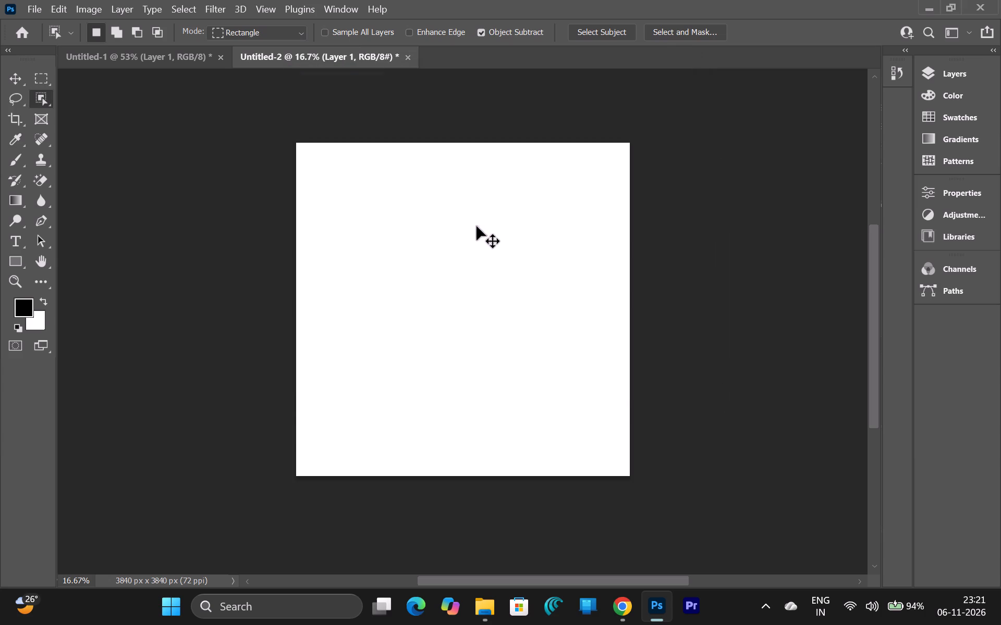
pyautogui.click(43, 326)
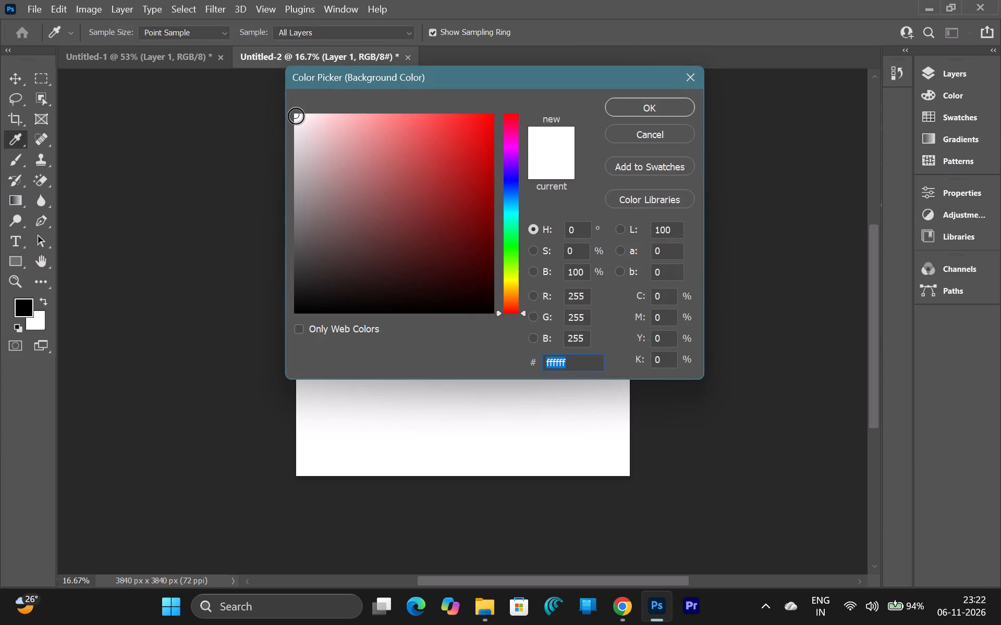
pyautogui.moveTo(296, 116); pyautogui.dragTo(279, 331)
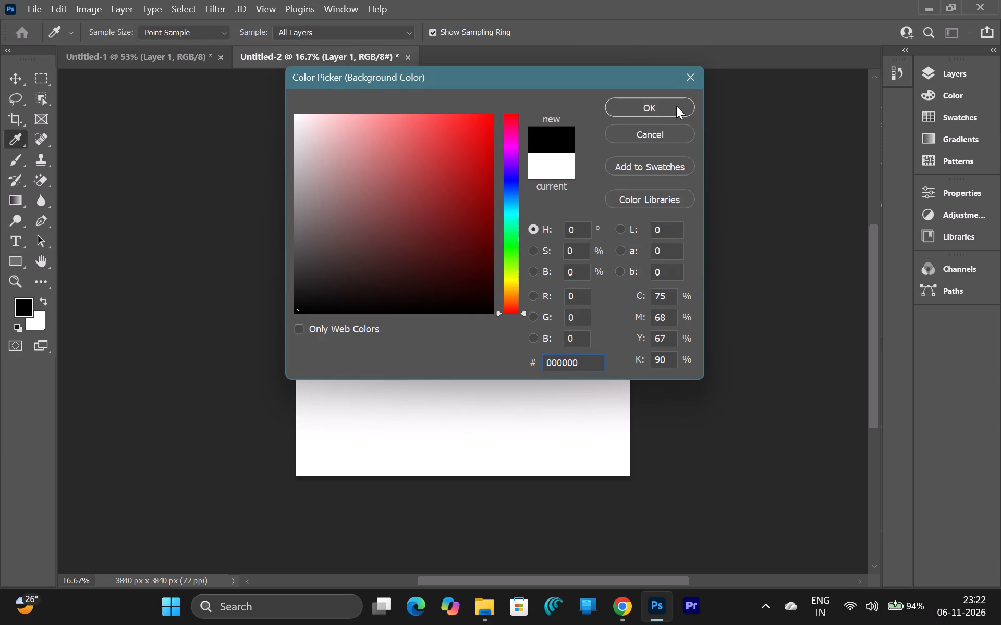
pyautogui.click(662, 106)
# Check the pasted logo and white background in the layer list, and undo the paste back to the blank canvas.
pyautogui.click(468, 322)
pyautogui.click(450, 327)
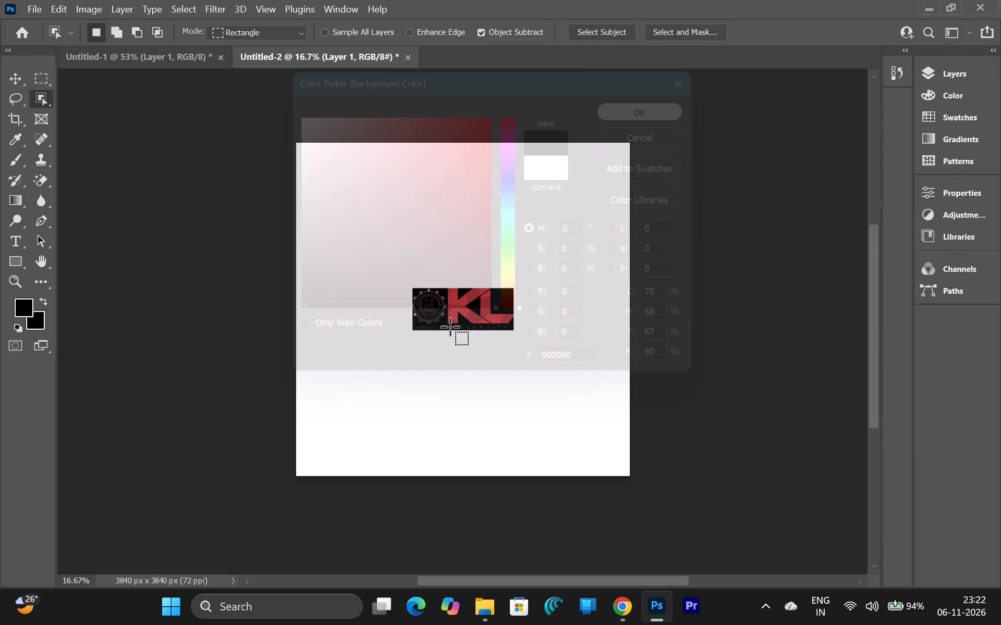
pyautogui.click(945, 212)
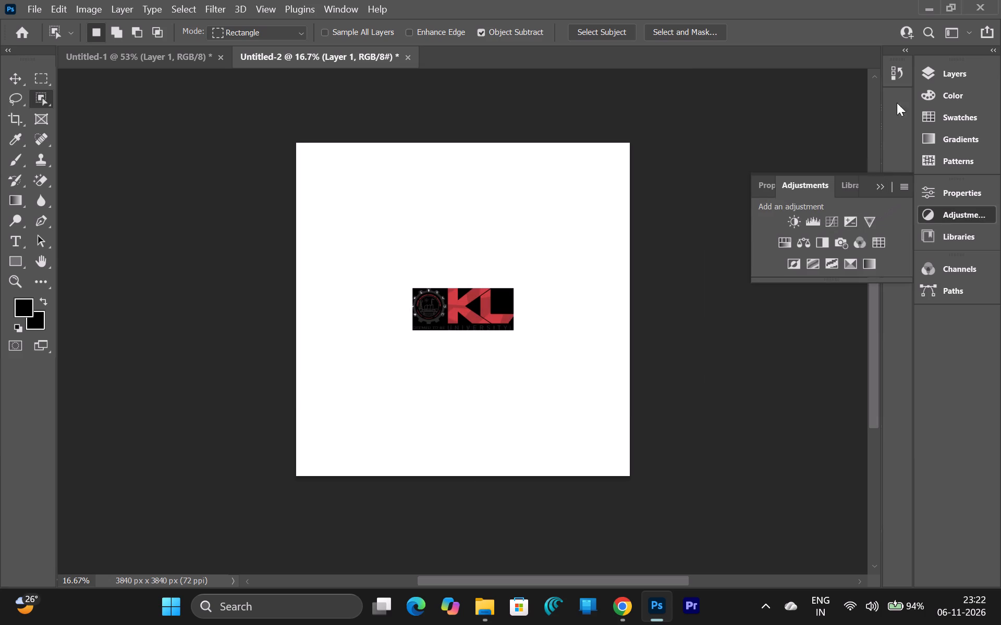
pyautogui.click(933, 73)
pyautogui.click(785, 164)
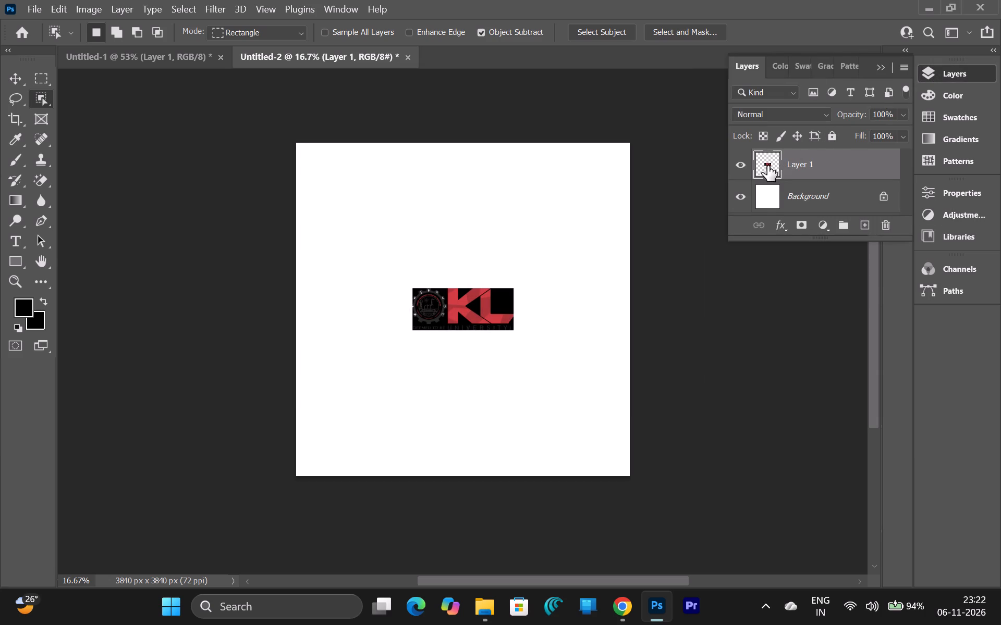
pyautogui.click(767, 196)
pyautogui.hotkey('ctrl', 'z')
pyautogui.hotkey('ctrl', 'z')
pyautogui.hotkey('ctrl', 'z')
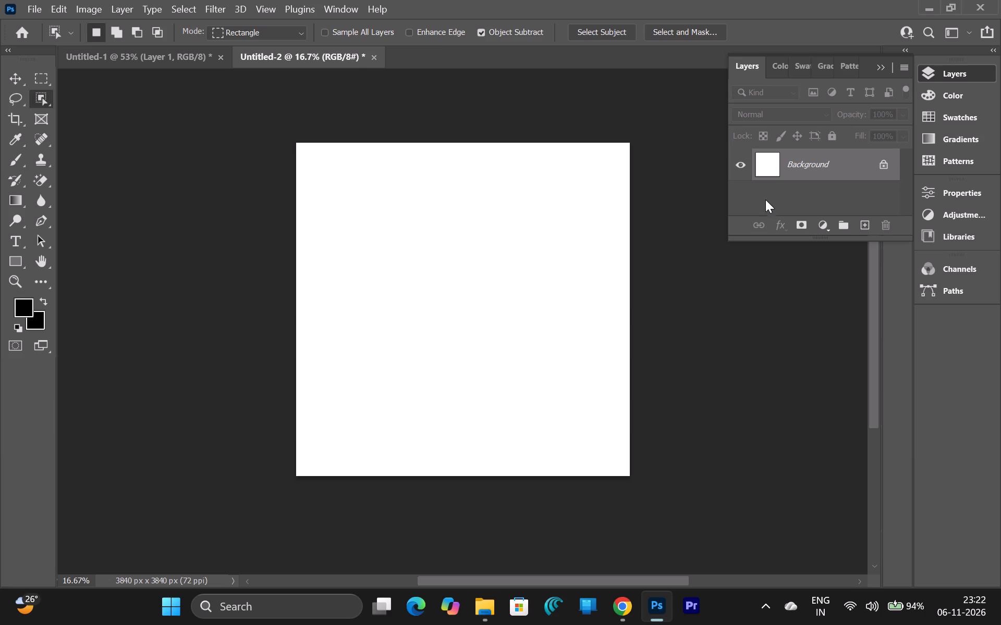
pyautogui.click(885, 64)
# Switch to Chrome to get another version of the KL University logo.
pyautogui.click(628, 607)
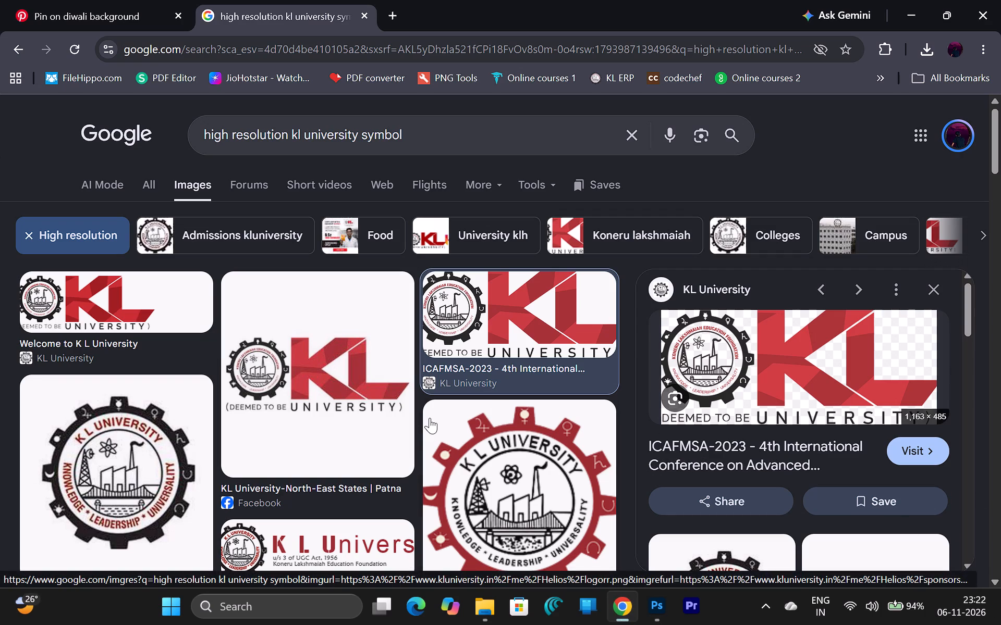
# Preview the KL University-North-East States logo among the image results and open its Facebook source page.
pyautogui.click(0, 0)
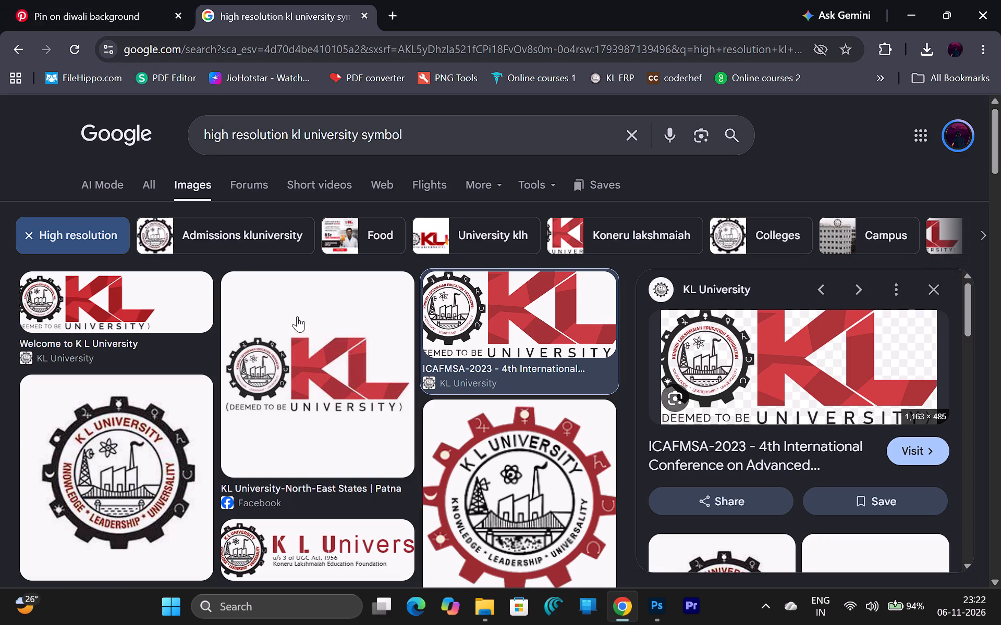
pyautogui.click(320, 371)
pyautogui.scroll(-1, 716, 395)
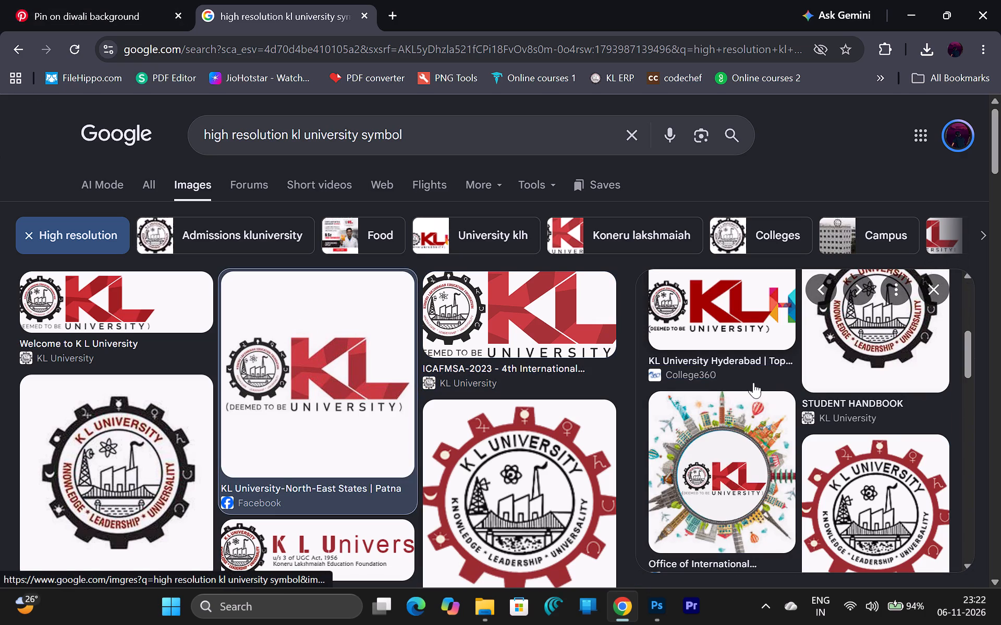
pyautogui.scroll(-3, 1000, 624)
pyautogui.scroll(3, 1000, 624)
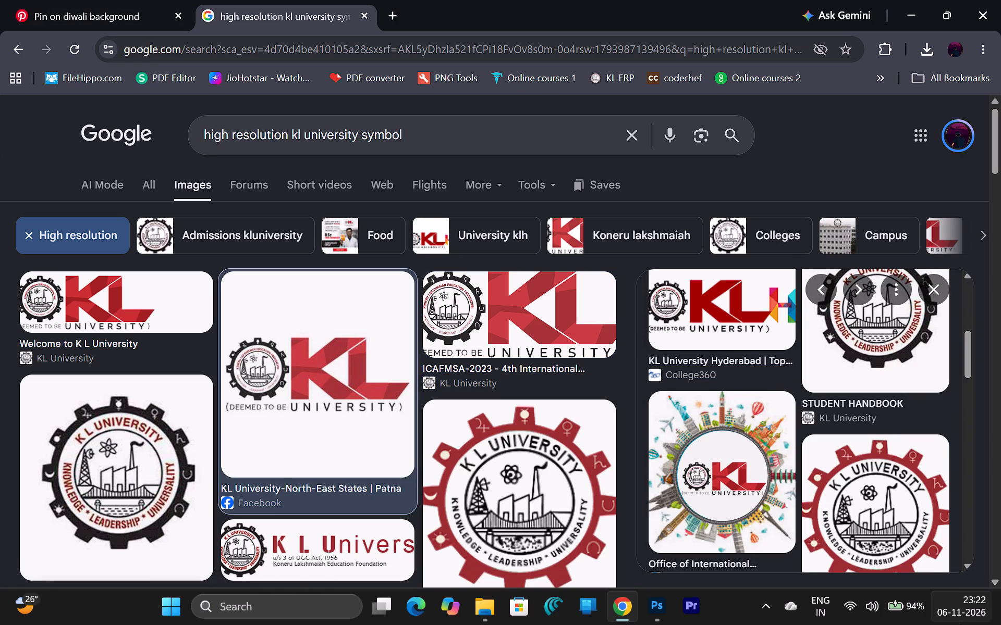
pyautogui.scroll(3, 838, 467)
pyautogui.click(825, 380)
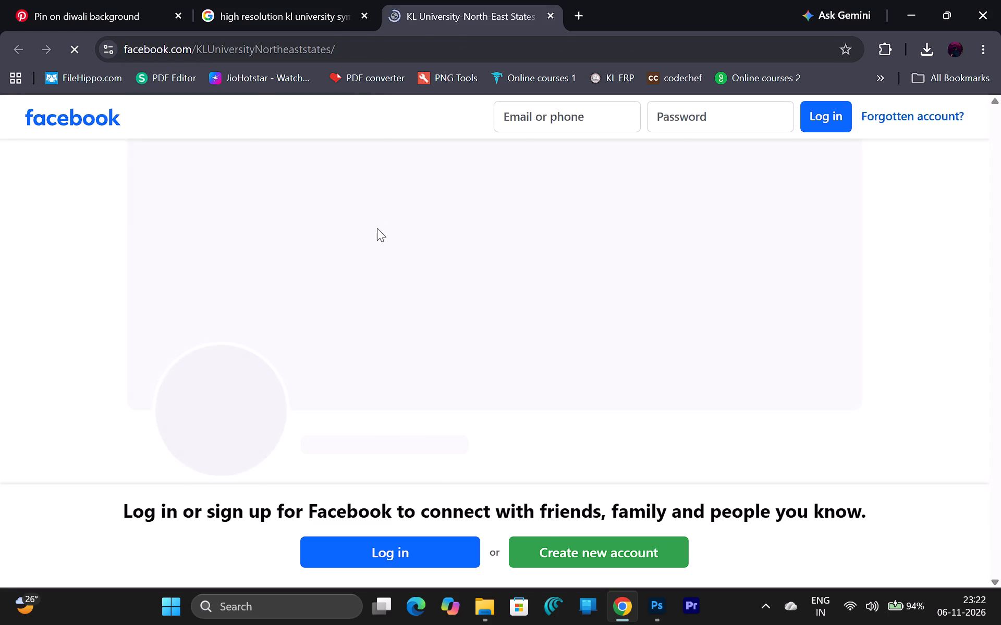
# Open the Facebook page's profile picture to show the KL University logo enlarged.
pyautogui.scroll(-1, 373, 357)
pyautogui.scroll(2, 361, 342)
pyautogui.click(216, 435)
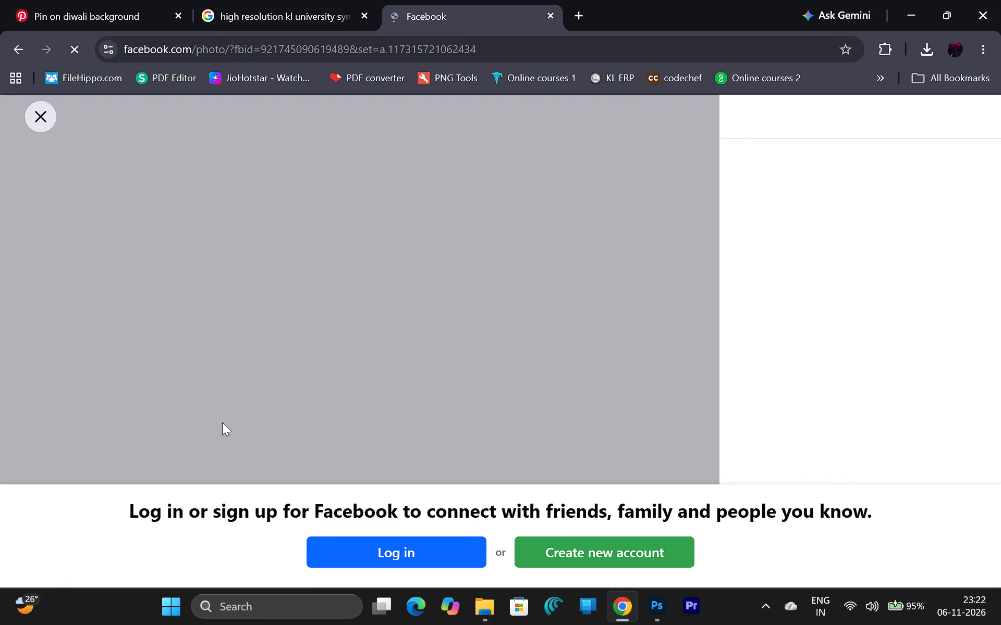
pyautogui.scroll(-1, 222, 422)
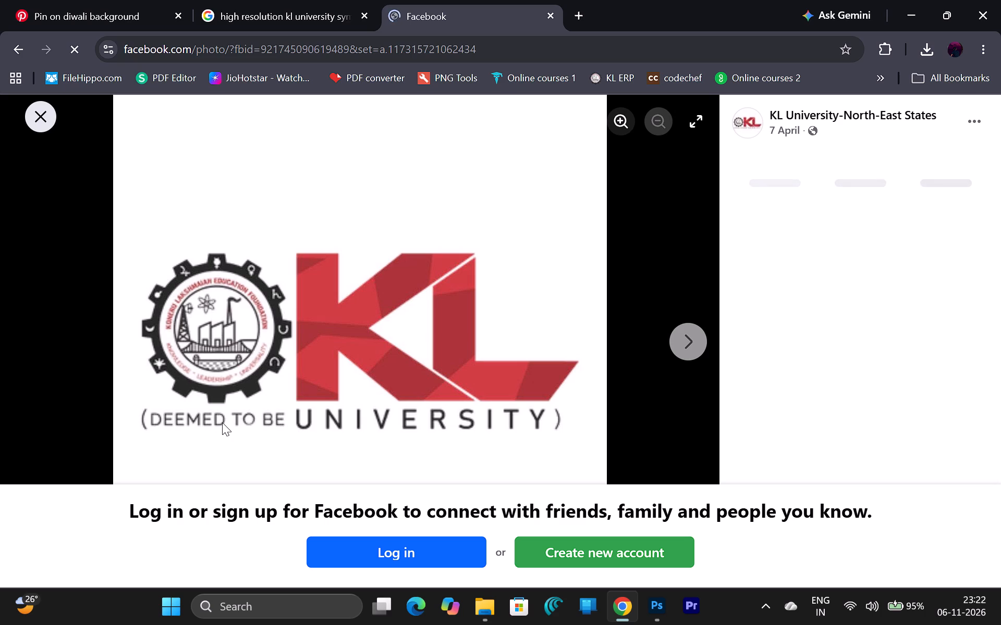
# Capture a rectangular screen snip around the whole KL University logo, including its "(Deemed to be University)" line.
pyautogui.press('Print')
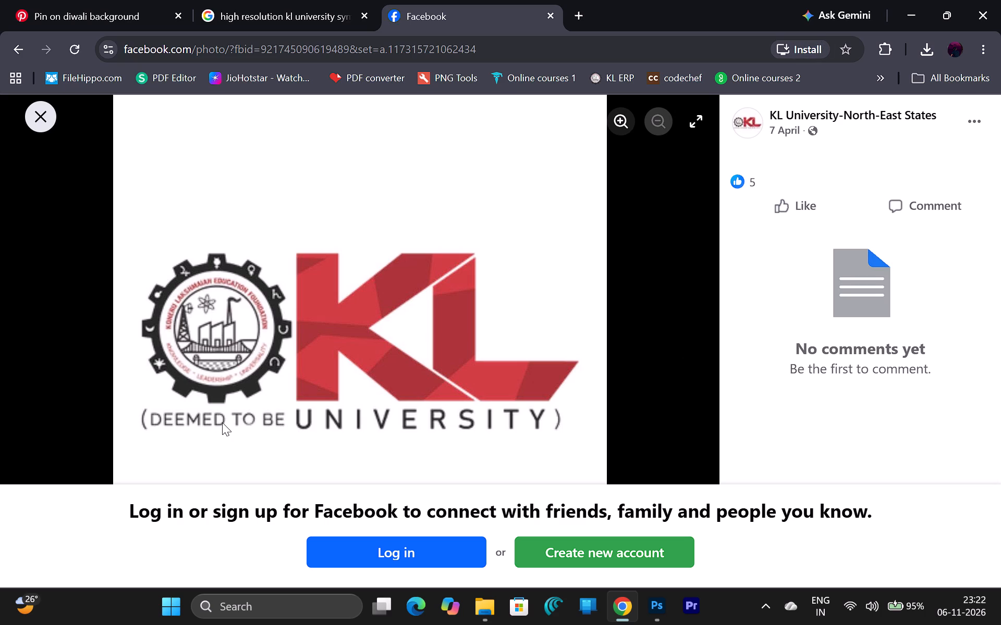
pyautogui.moveTo(118, 184); pyautogui.dragTo(126, 295)
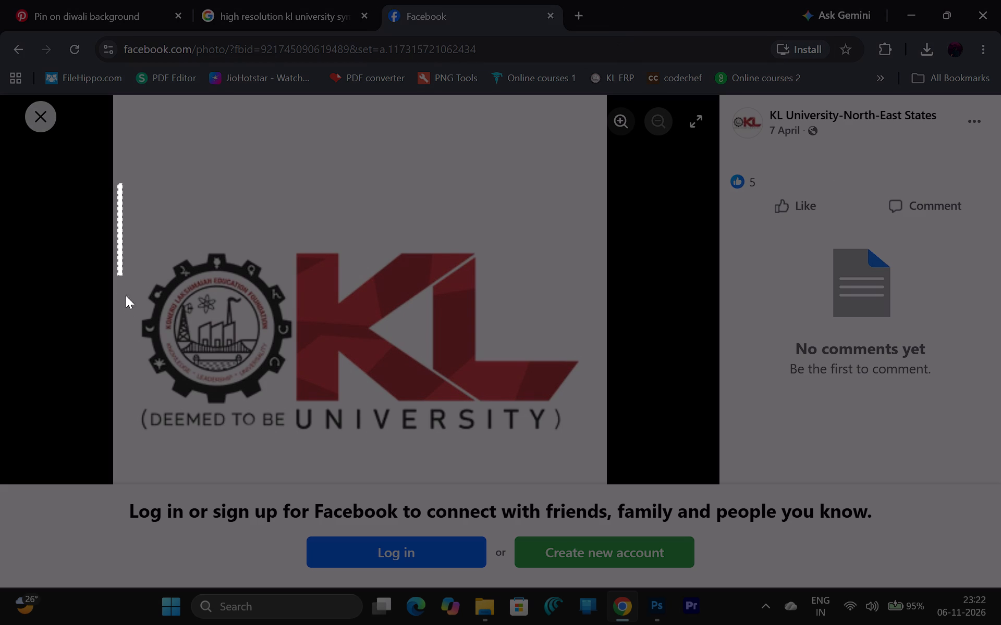
pyautogui.moveTo(126, 295); pyautogui.dragTo(594, 466)
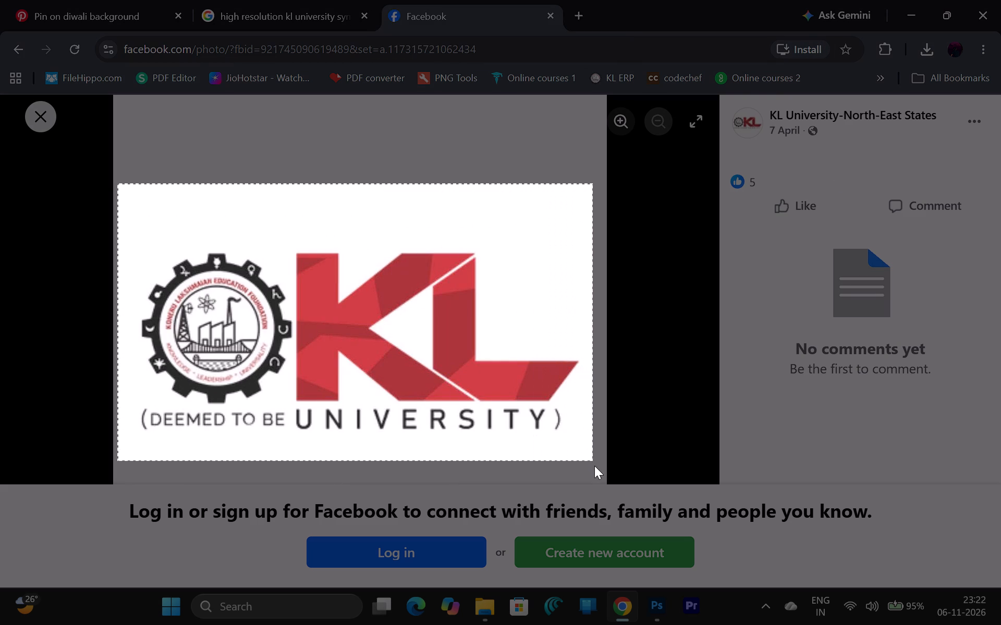
pyautogui.moveTo(594, 466); pyautogui.dragTo(596, 469)
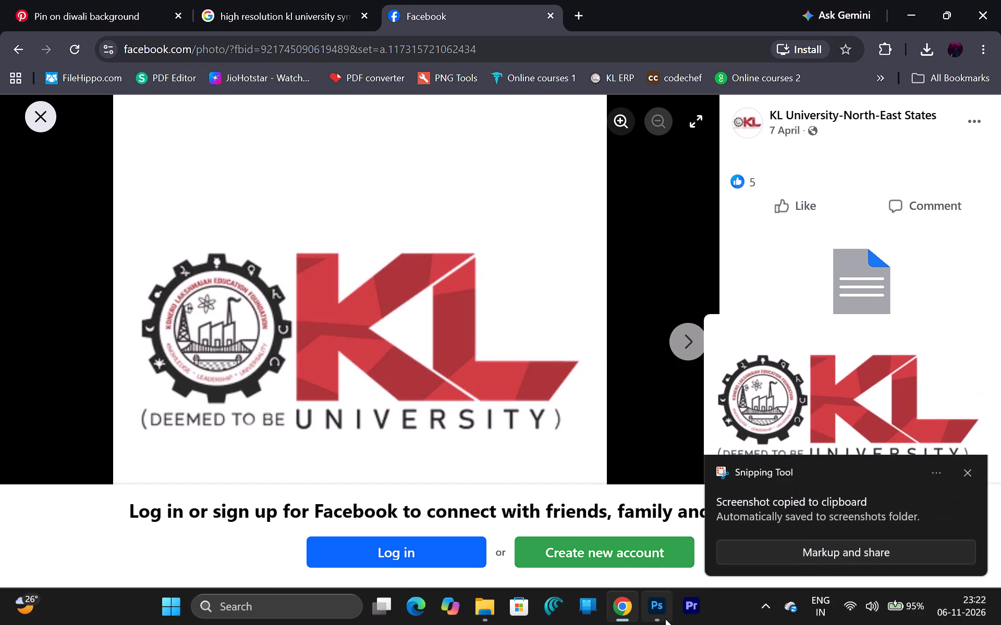
# Switch to Photoshop and paste the captured logo into the blank 3840 x 3840 px document.
pyautogui.click(665, 619)
pyautogui.click(311, 58)
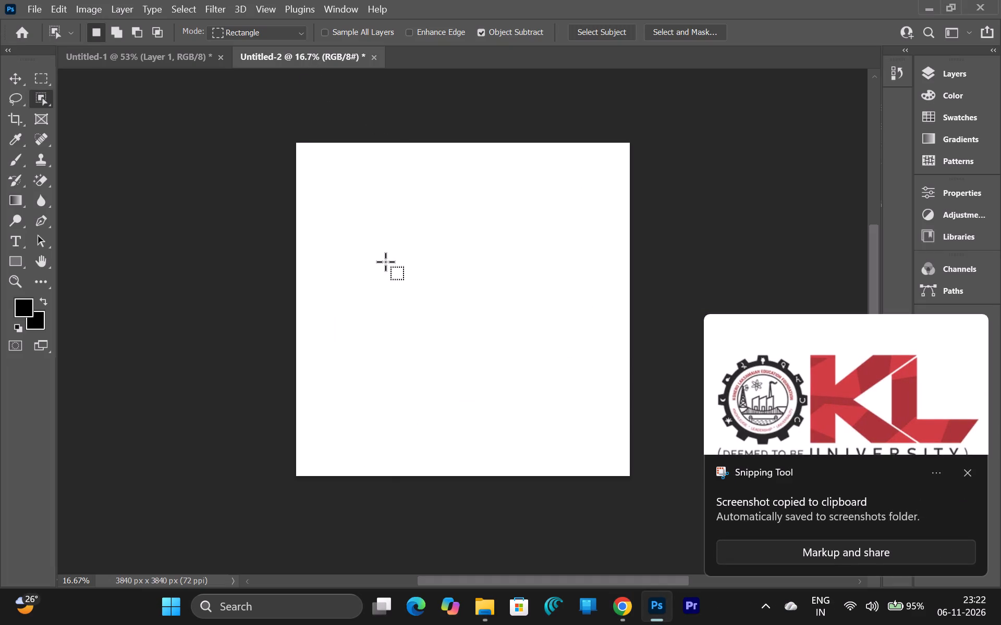
pyautogui.hotkey('ctrl', 'v')
# Examine the pasted KL University logo on the square canvas, first on the whole canvas and finally at 100%.
pyautogui.scroll(-3, 482, 354)
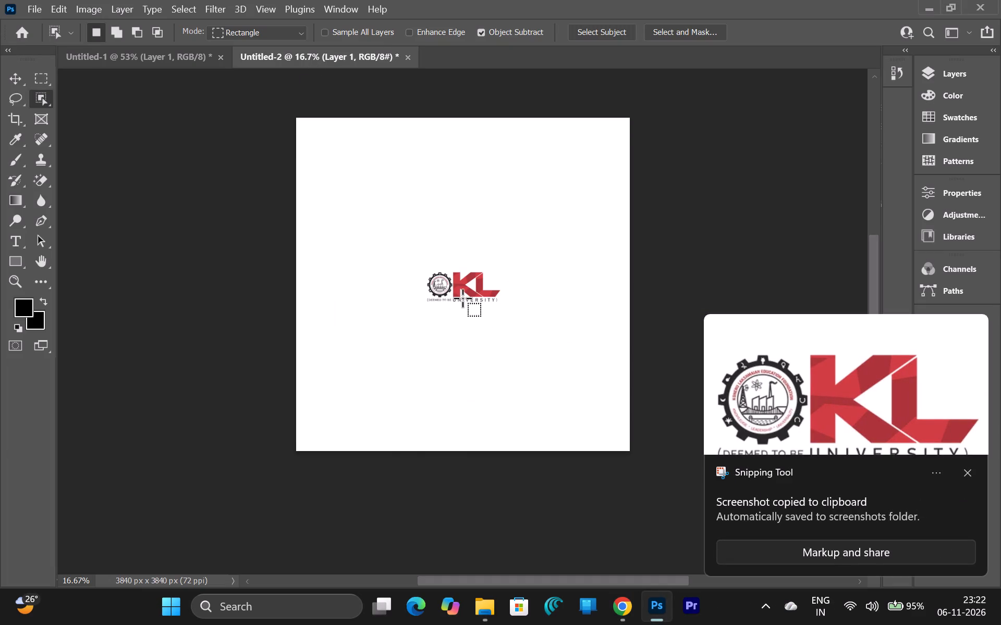
pyautogui.scroll(1, 462, 269)
pyautogui.keyDown('shift'); pyautogui.scroll(2, 462, 269); pyautogui.keyUp('shift')
pyautogui.keyDown('shift'); pyautogui.scroll(-2, 462, 269); pyautogui.keyUp('shift')
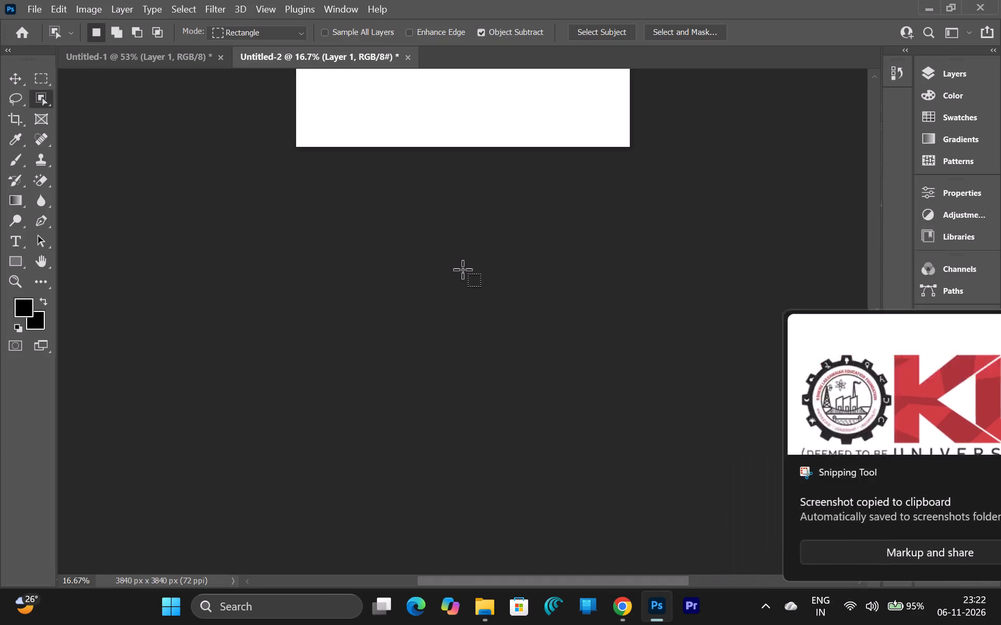
pyautogui.keyDown('shift'); pyautogui.scroll(1, 462, 269); pyautogui.keyUp('shift')
pyautogui.keyDown('shift'); pyautogui.scroll(-1, 462, 269); pyautogui.keyUp('shift')
pyautogui.keyDown('shift'); pyautogui.scroll(1, 462, 269); pyautogui.keyUp('shift')
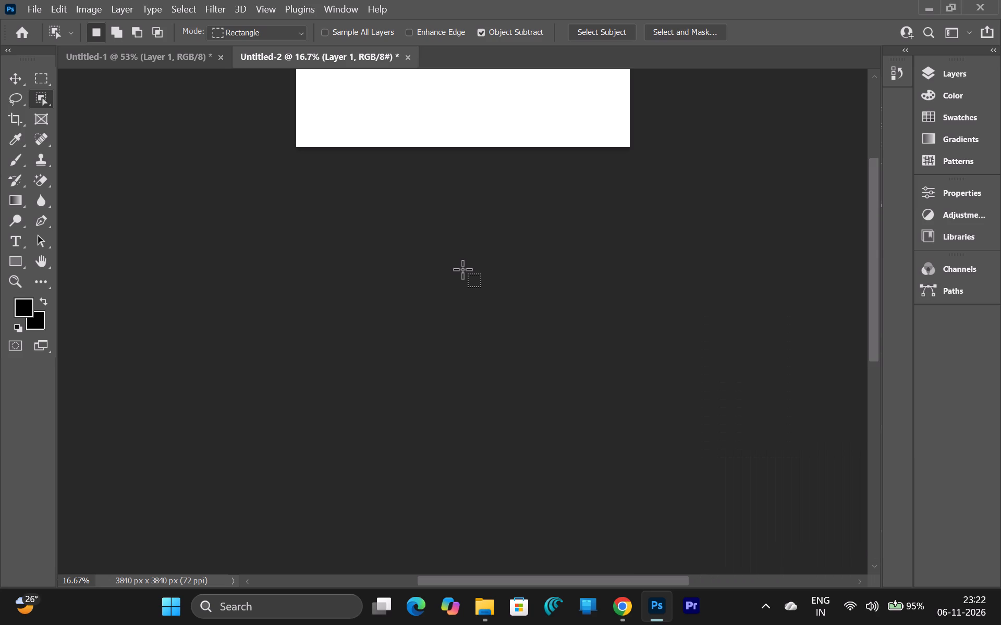
pyautogui.hotkey('ctrl', '0')
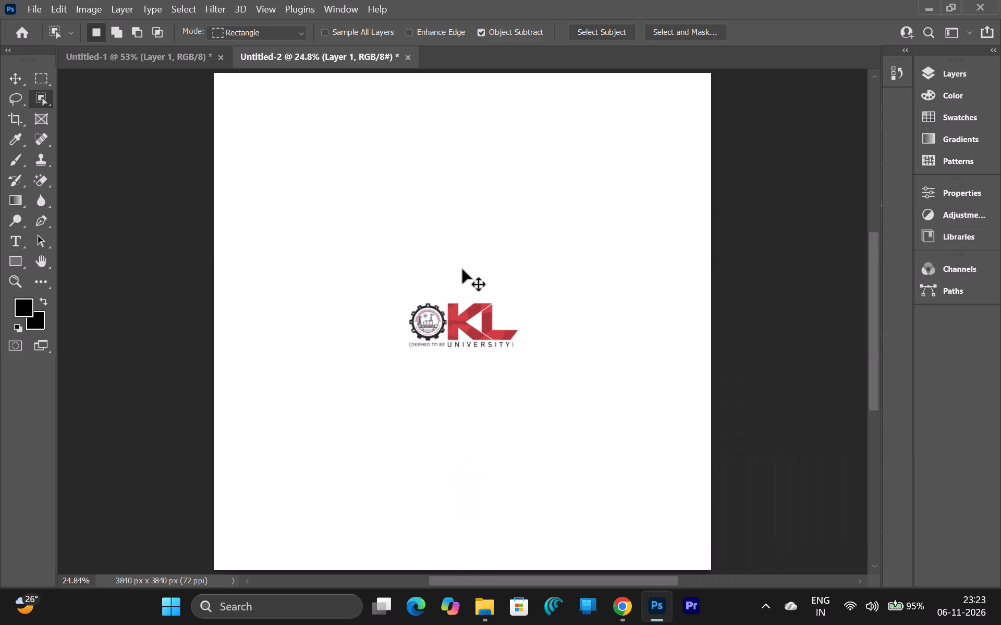
pyautogui.hotkey('ctrl', '1')
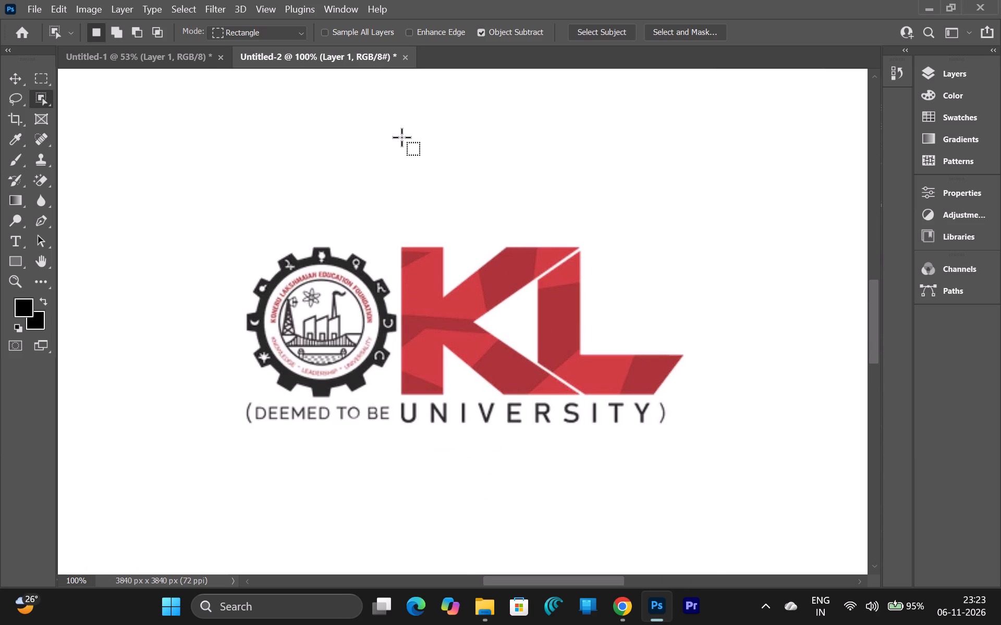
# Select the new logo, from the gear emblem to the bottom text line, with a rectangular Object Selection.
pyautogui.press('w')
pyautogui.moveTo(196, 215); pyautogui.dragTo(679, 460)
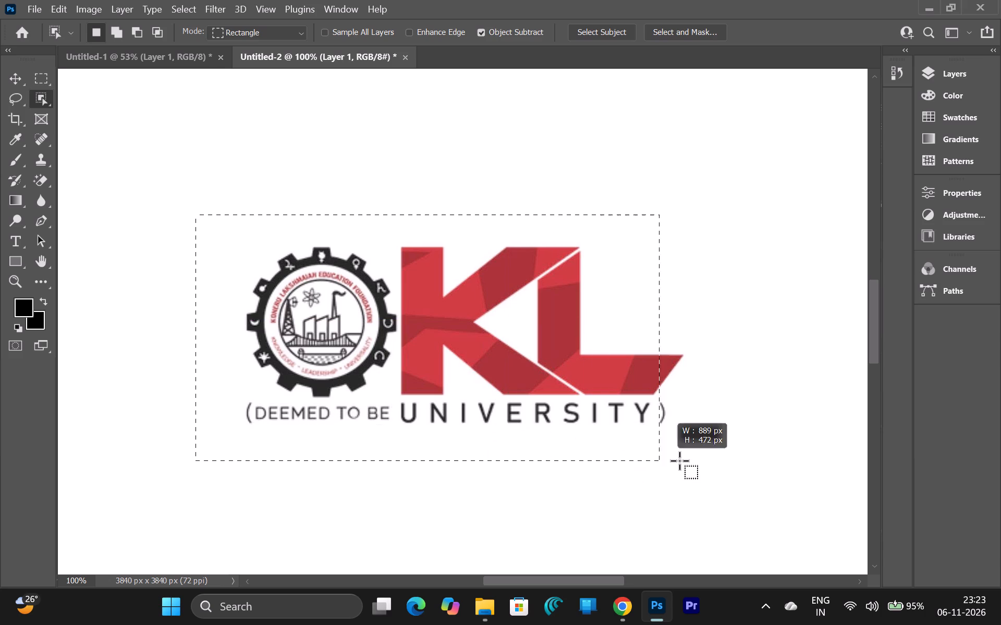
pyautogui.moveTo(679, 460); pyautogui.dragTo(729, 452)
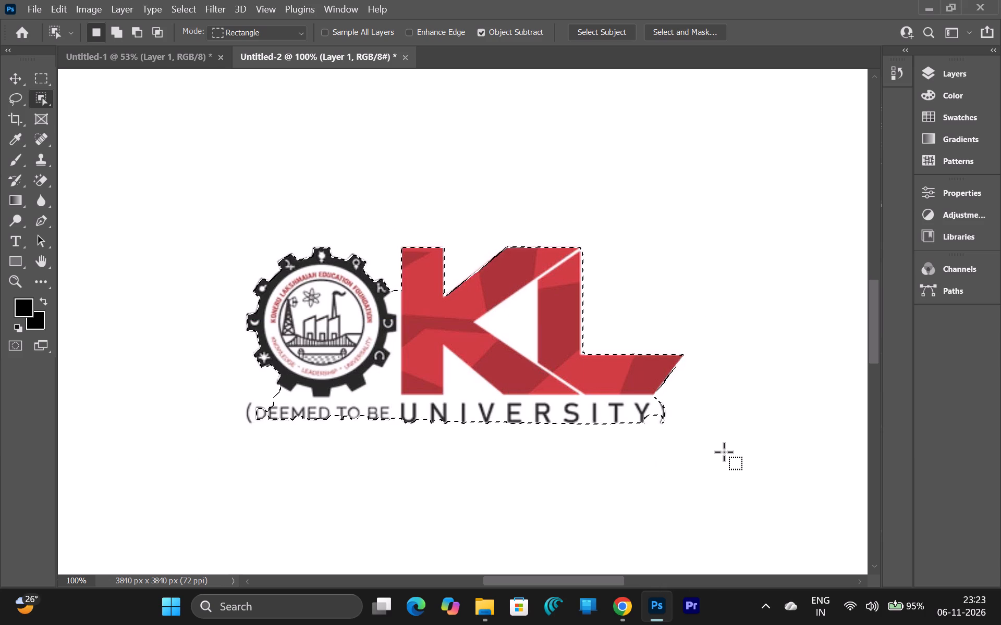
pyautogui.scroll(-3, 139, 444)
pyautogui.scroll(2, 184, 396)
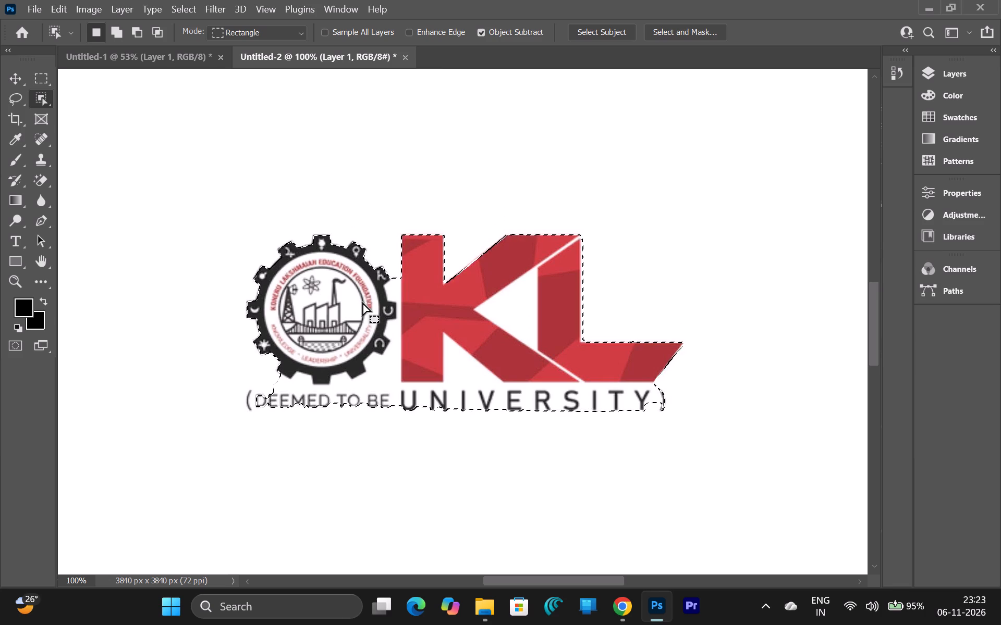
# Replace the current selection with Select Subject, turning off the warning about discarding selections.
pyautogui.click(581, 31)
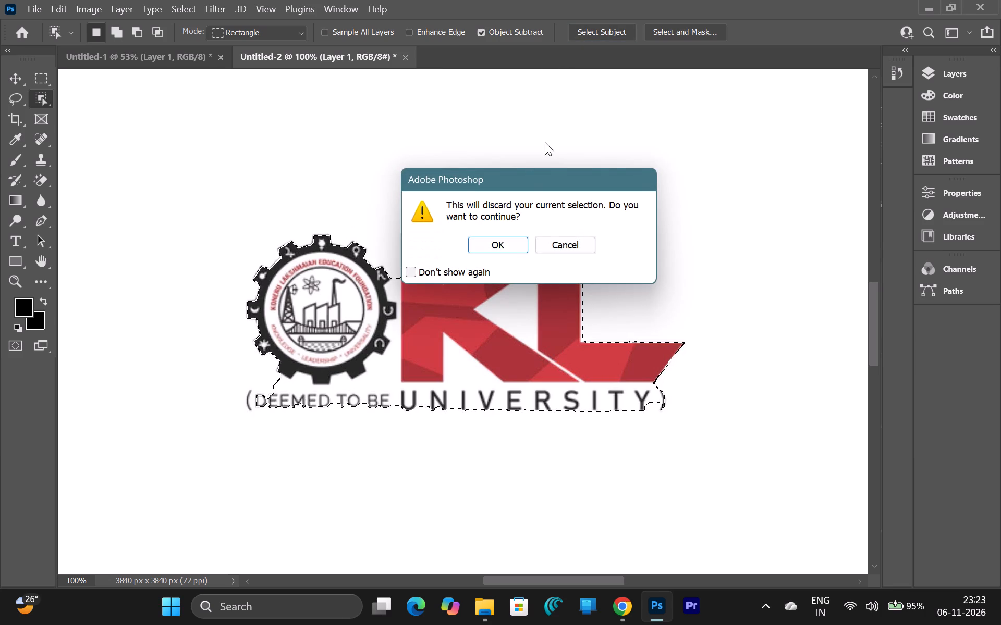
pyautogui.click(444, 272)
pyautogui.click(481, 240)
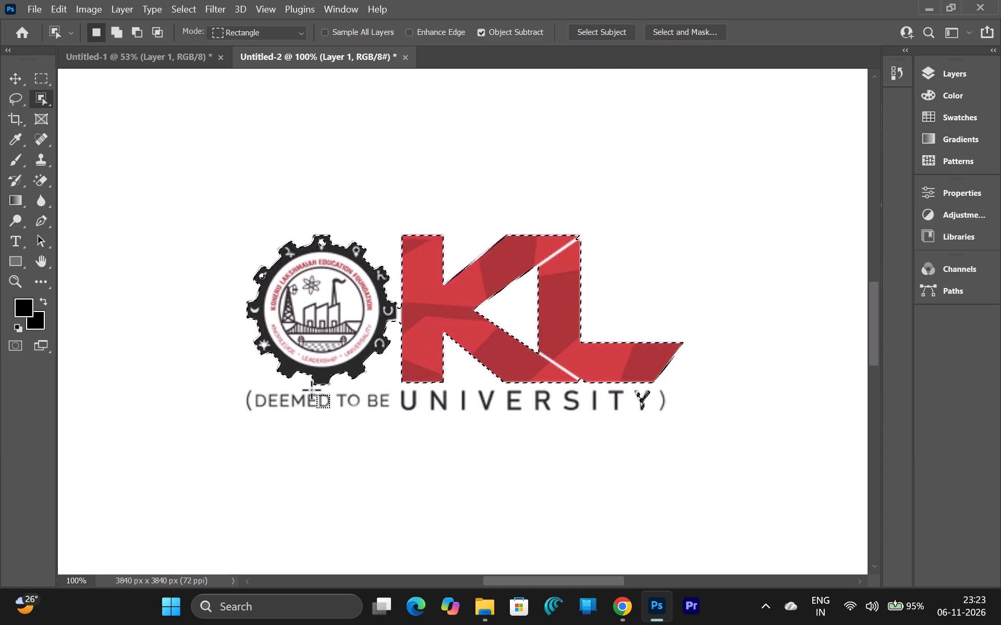
# Reselect the whole logo, including the "(DEEMED TO BE UNIVERSITY)" line, with a larger rectangular Object Selection.
pyautogui.moveTo(177, 196); pyautogui.dragTo(394, 417)
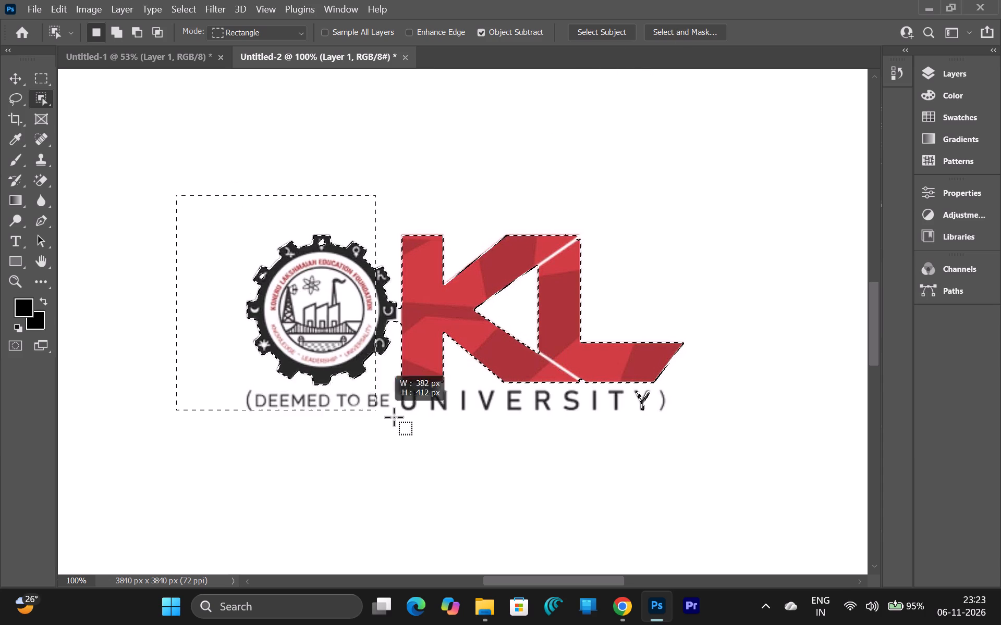
pyautogui.moveTo(394, 417); pyautogui.dragTo(739, 502)
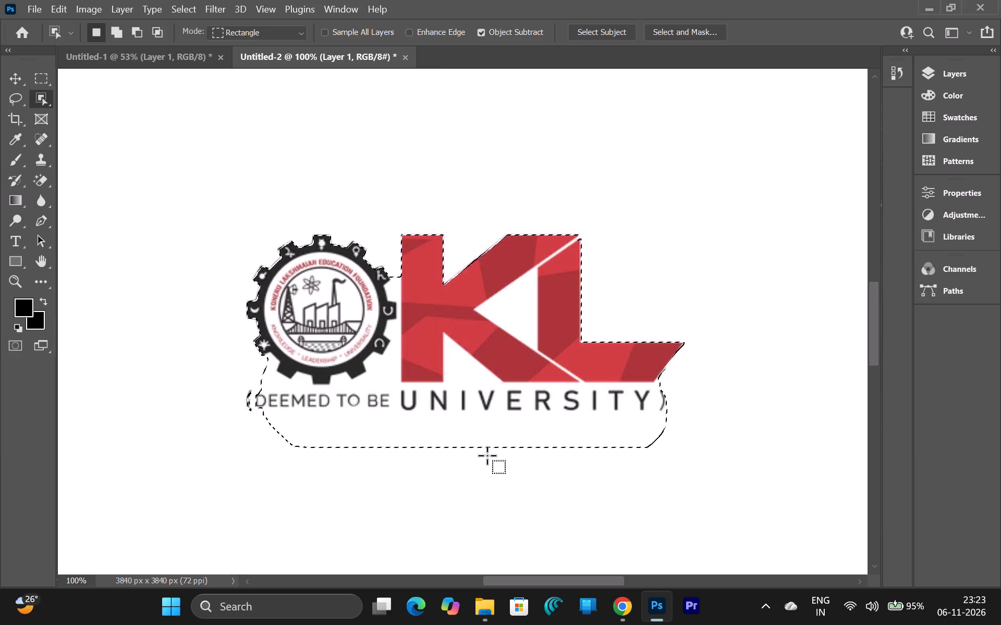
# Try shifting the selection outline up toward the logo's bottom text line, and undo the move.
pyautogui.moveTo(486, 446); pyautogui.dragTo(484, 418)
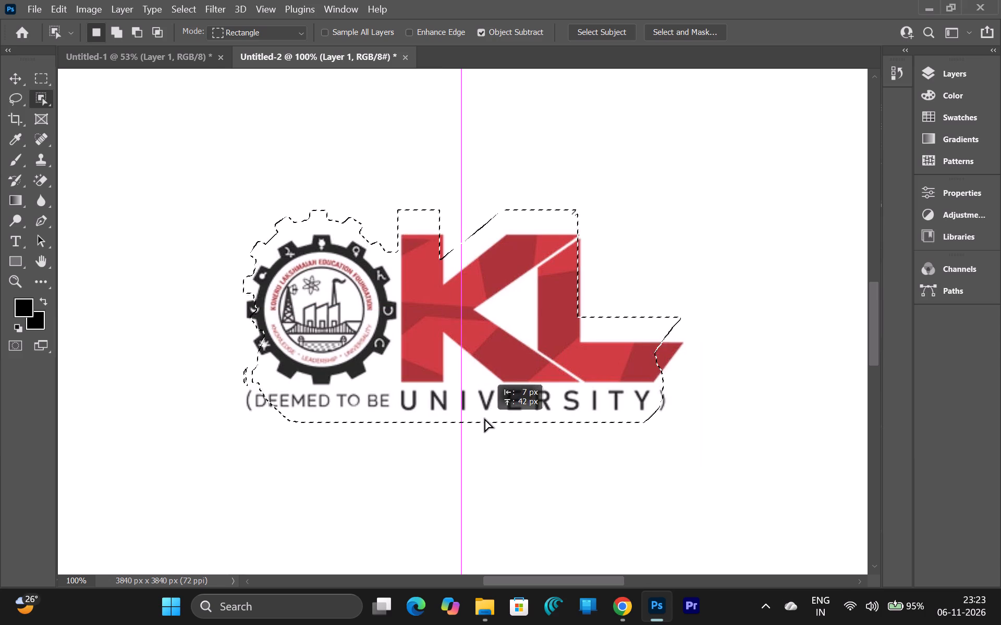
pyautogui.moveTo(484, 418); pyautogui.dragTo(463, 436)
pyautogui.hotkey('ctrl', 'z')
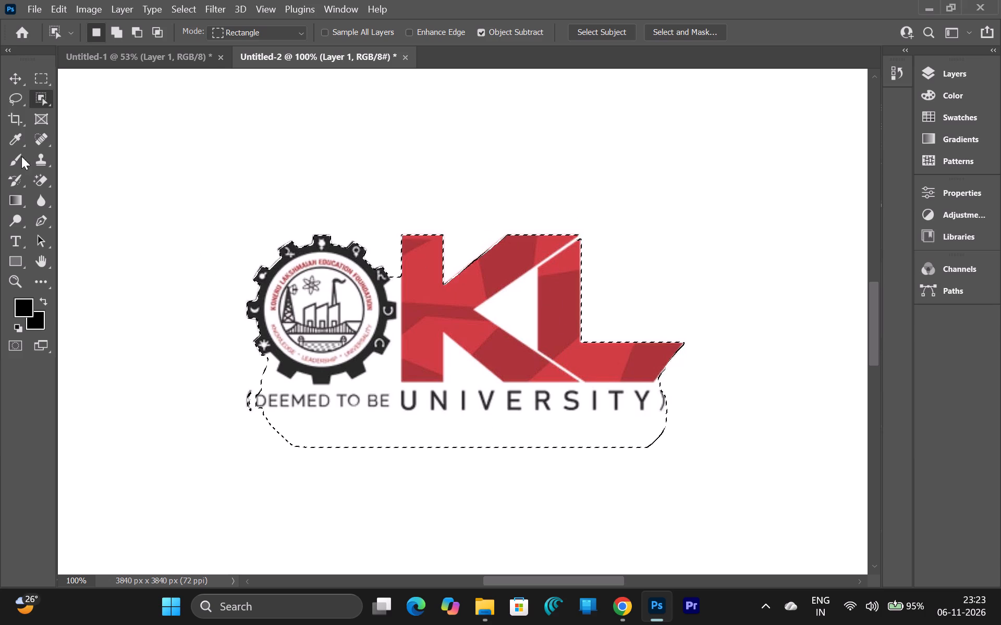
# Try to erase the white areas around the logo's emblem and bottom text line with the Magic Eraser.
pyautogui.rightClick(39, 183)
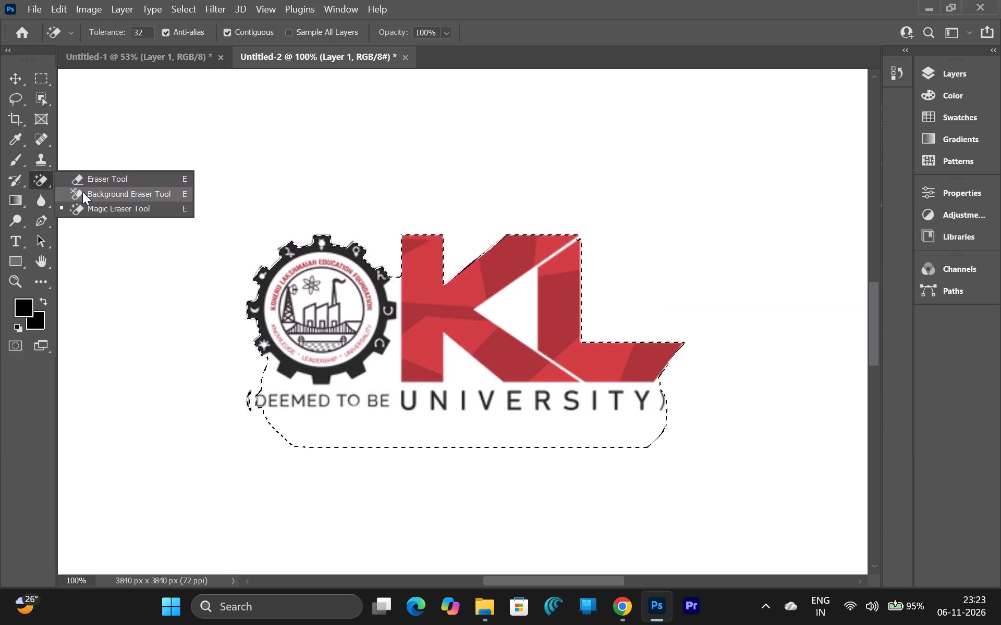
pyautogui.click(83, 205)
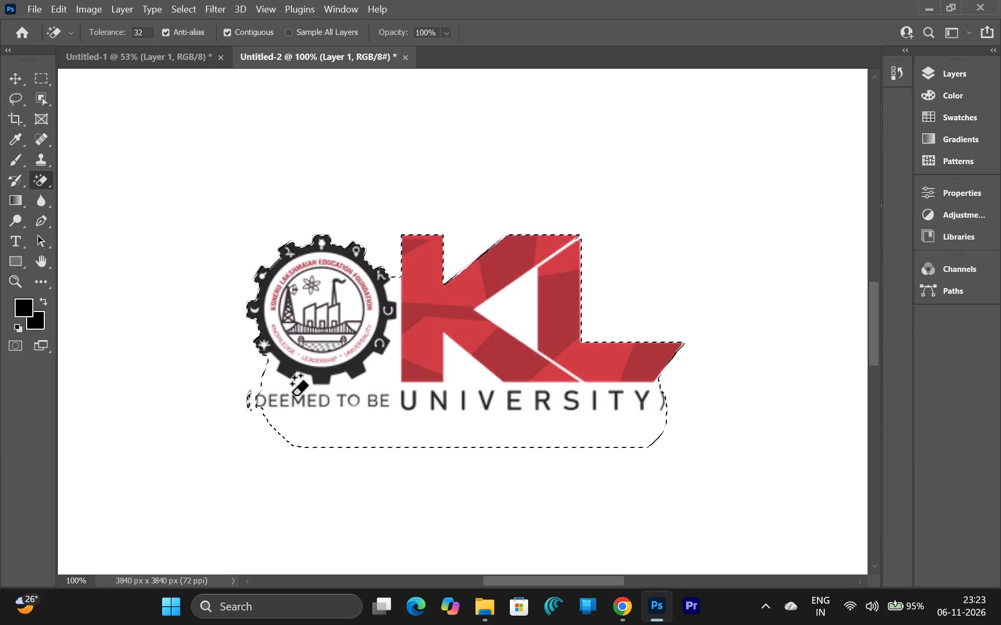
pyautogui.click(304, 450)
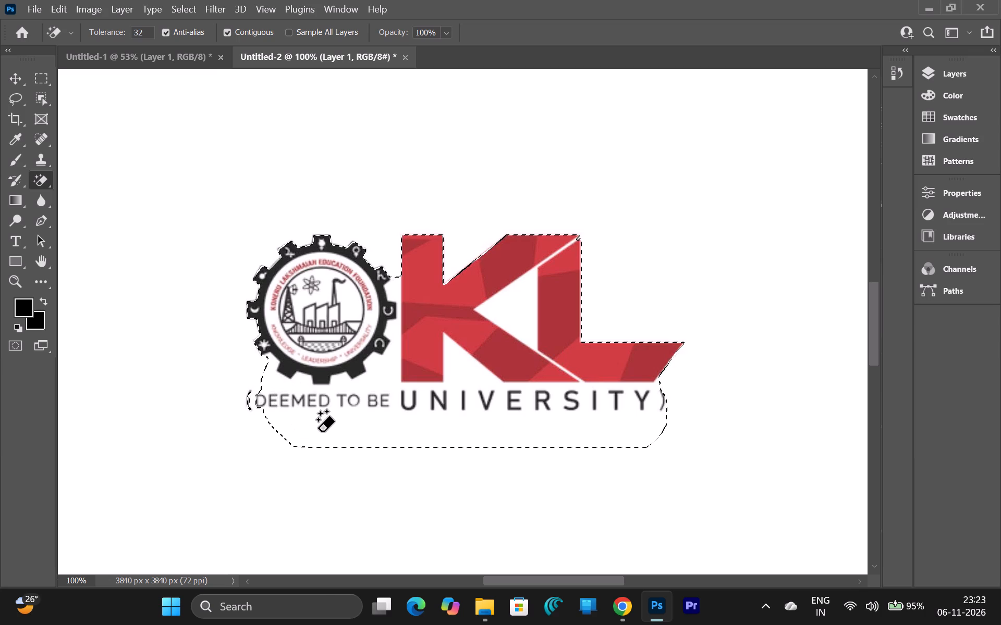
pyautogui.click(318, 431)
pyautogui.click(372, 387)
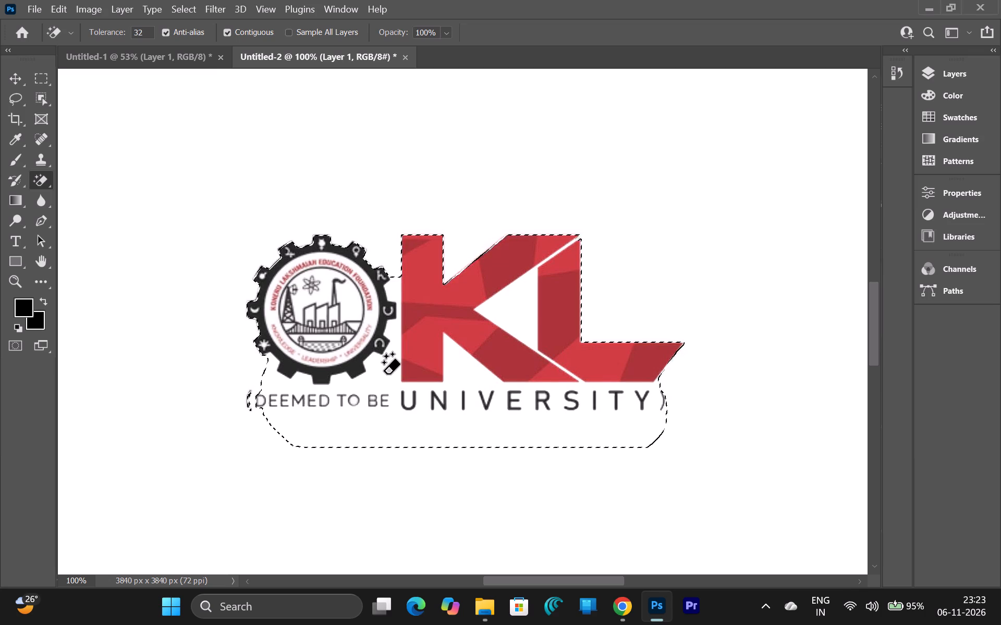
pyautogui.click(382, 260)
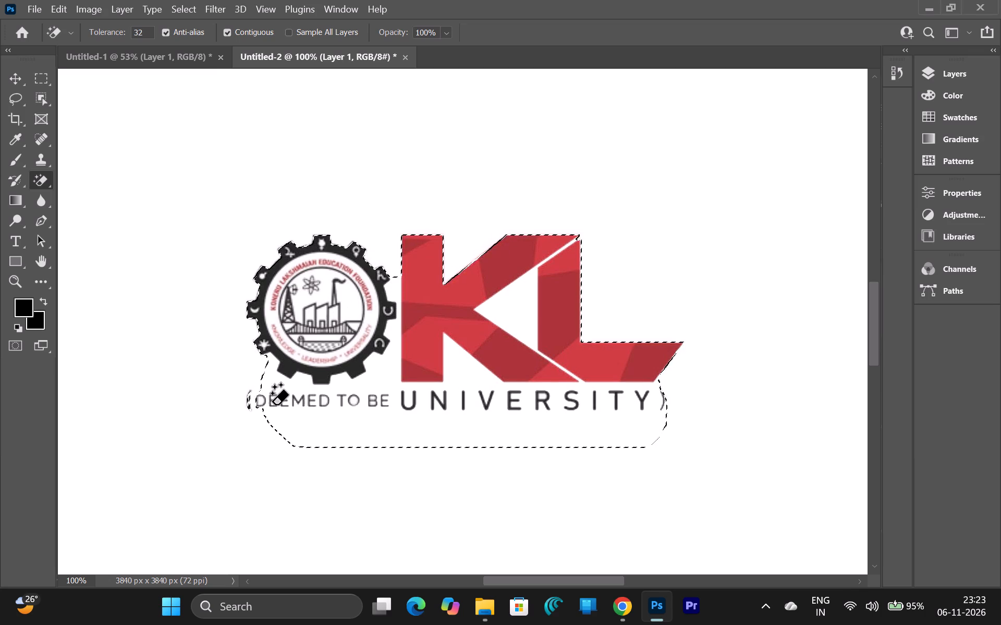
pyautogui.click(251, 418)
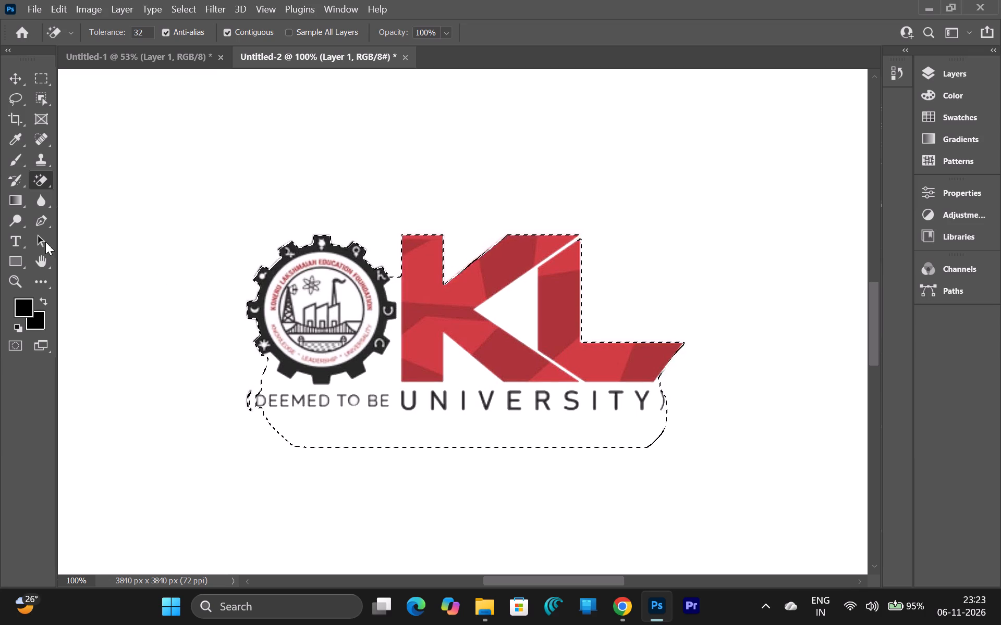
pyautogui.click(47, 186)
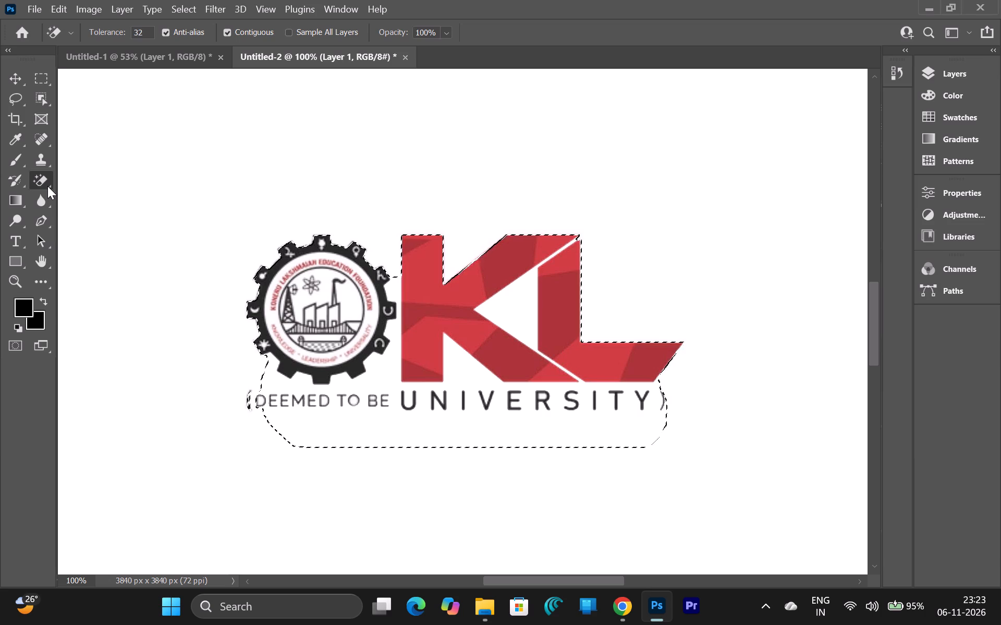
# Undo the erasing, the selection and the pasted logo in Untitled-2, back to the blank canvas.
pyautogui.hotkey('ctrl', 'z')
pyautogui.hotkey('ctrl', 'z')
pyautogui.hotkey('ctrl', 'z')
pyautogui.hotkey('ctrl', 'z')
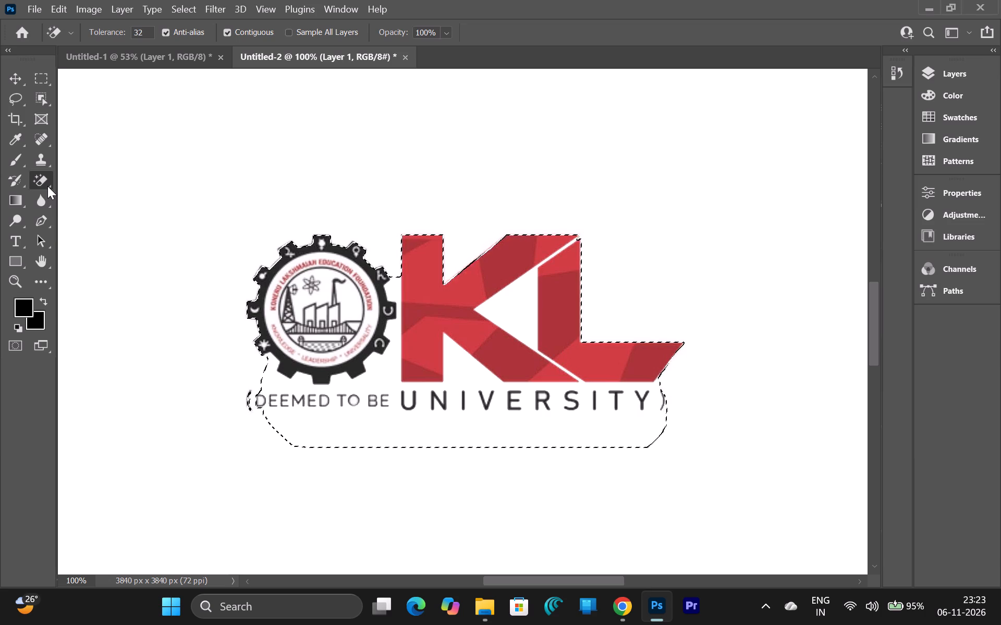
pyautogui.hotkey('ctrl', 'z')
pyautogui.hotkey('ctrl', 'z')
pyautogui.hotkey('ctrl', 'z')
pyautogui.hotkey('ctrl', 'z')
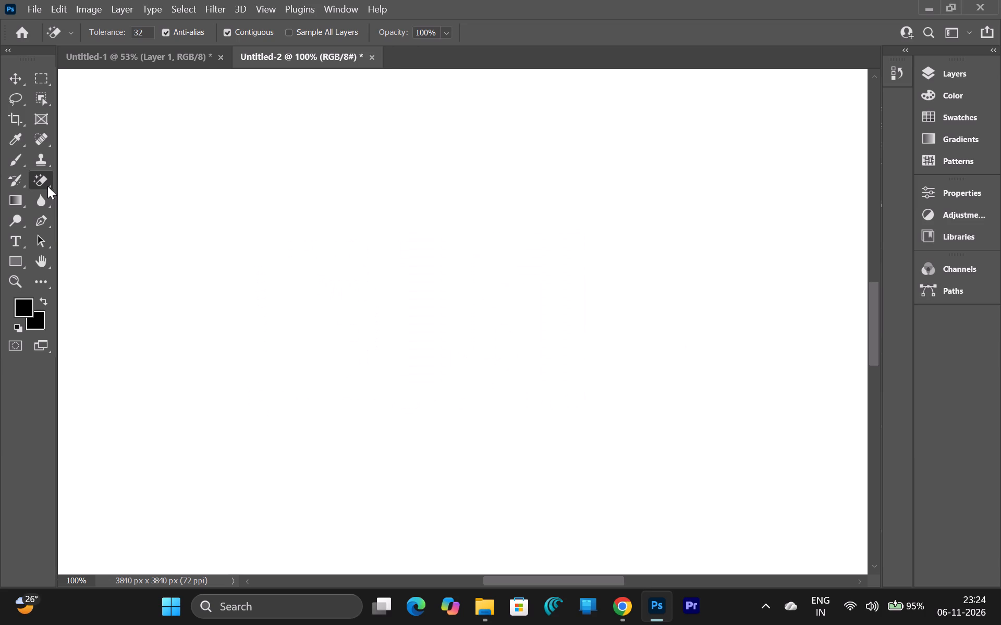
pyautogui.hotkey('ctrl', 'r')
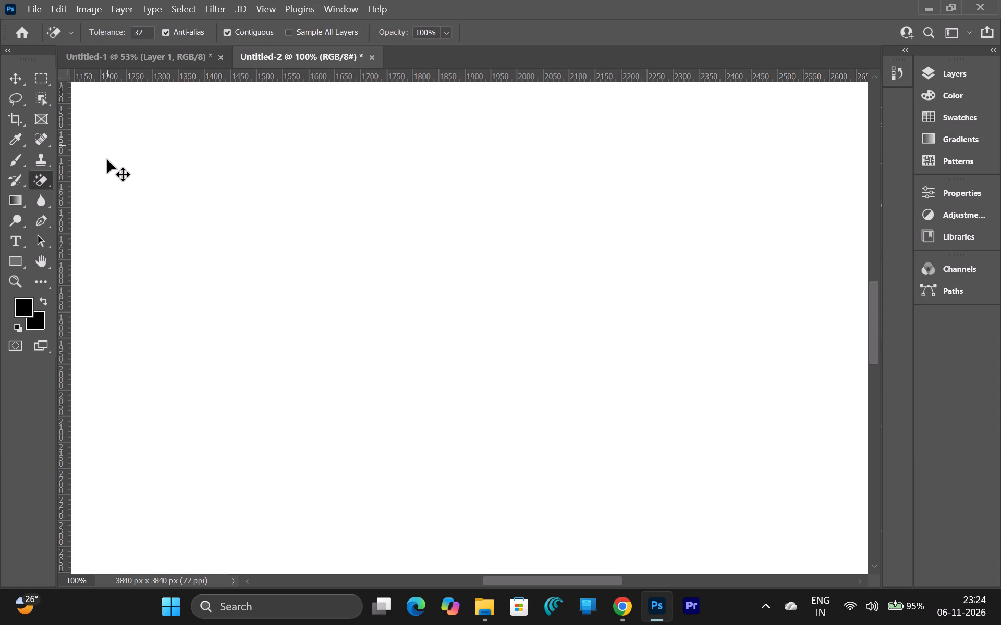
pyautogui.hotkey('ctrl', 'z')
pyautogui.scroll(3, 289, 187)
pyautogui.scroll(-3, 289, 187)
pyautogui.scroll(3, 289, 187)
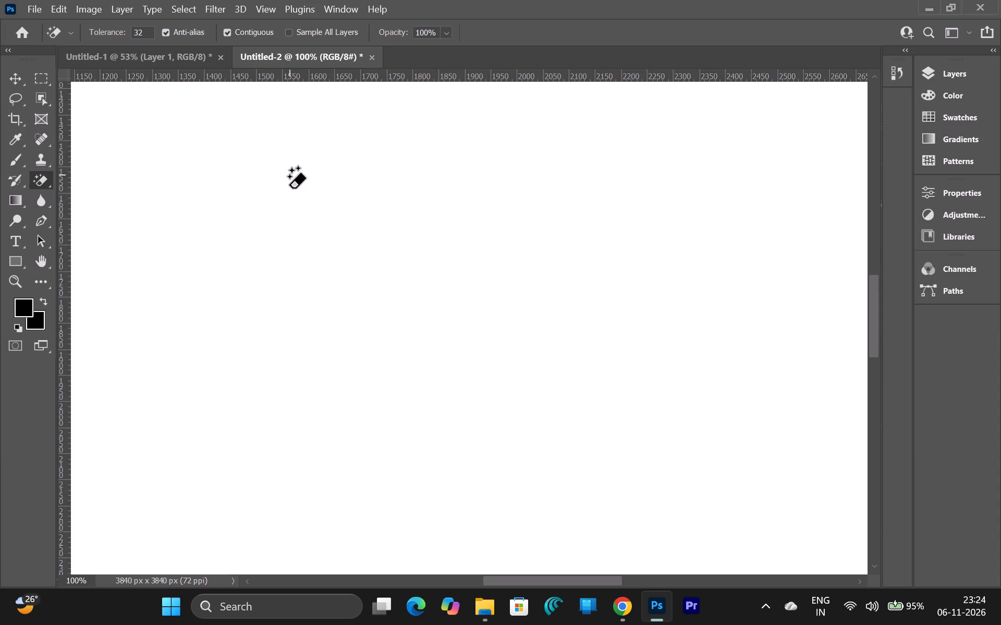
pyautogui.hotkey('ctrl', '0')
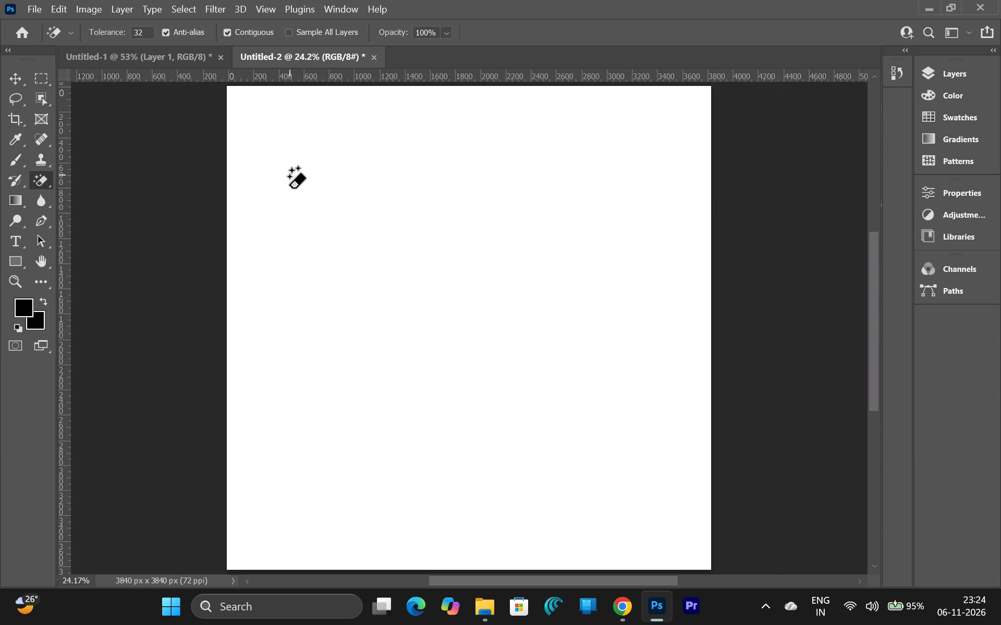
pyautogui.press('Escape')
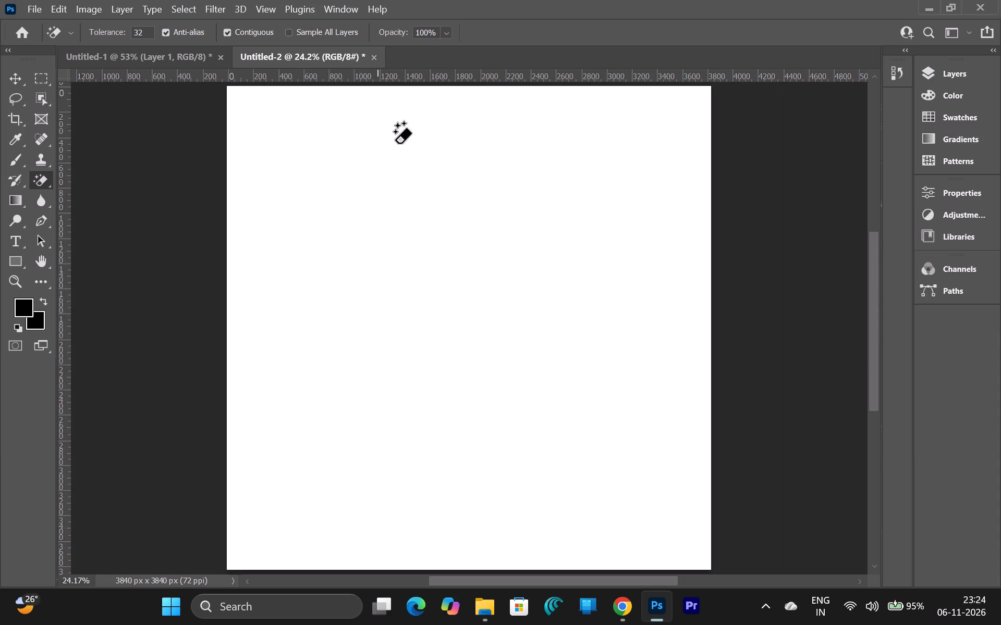
# Close the Untitled-2 document, dismissing the choice between saving to the cloud or on the computer.
pyautogui.click(373, 59)
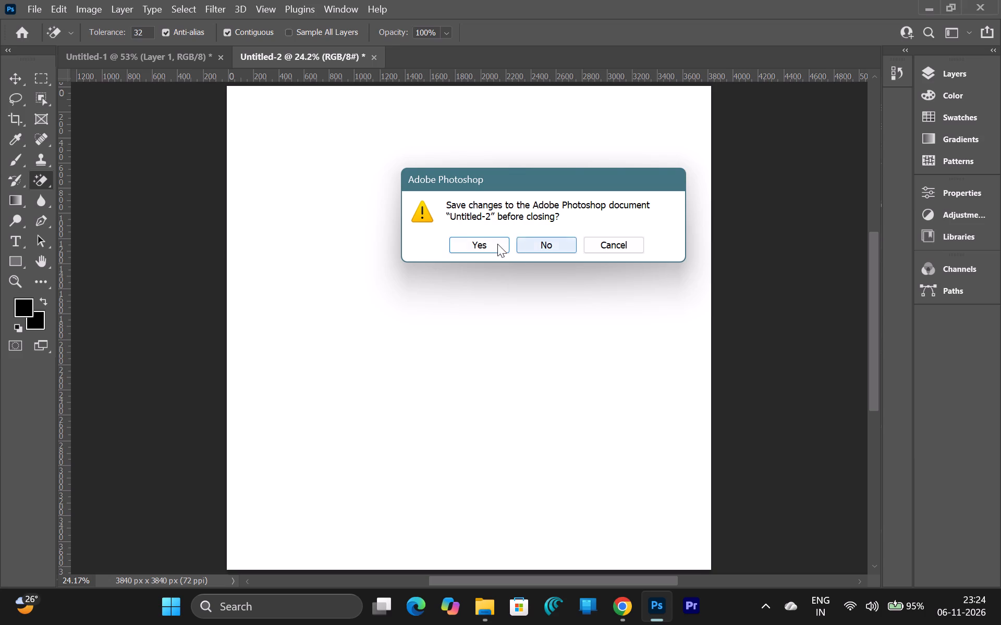
pyautogui.click(491, 242)
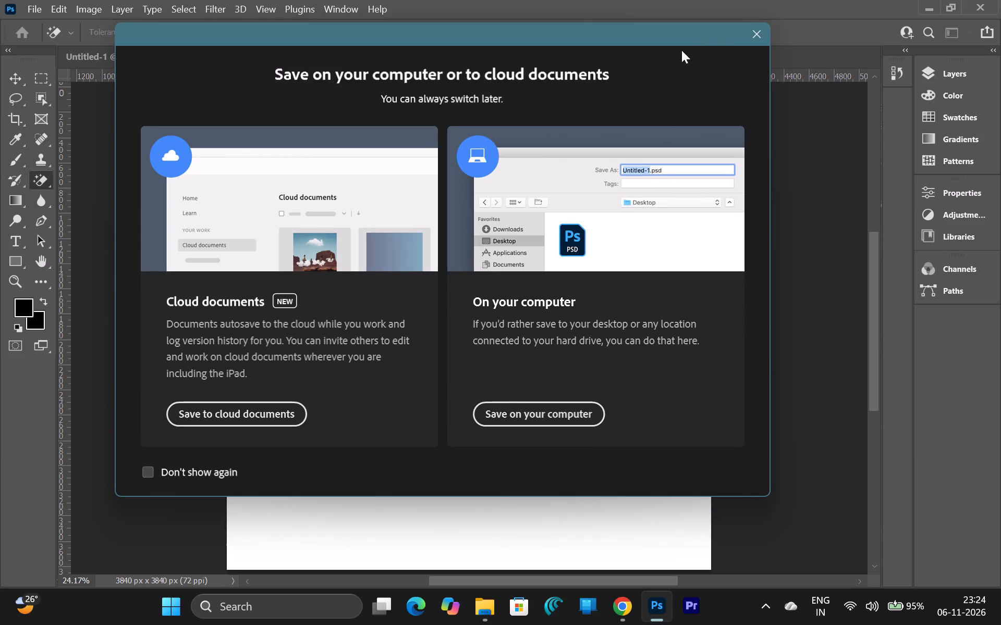
pyautogui.click(765, 35)
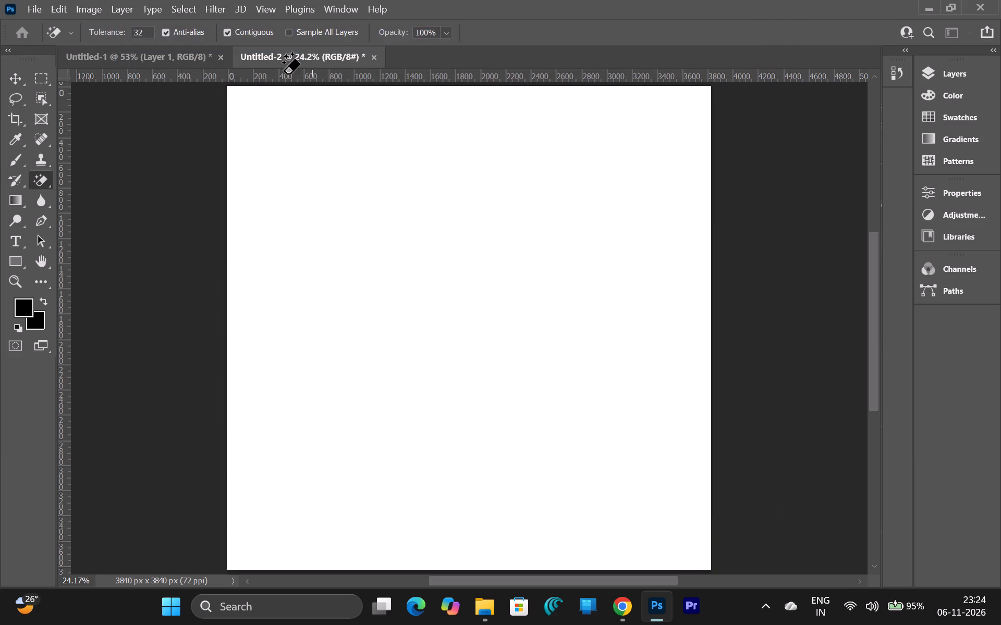
# Close the Untitled-2 document without saving its changes.
pyautogui.click(371, 54)
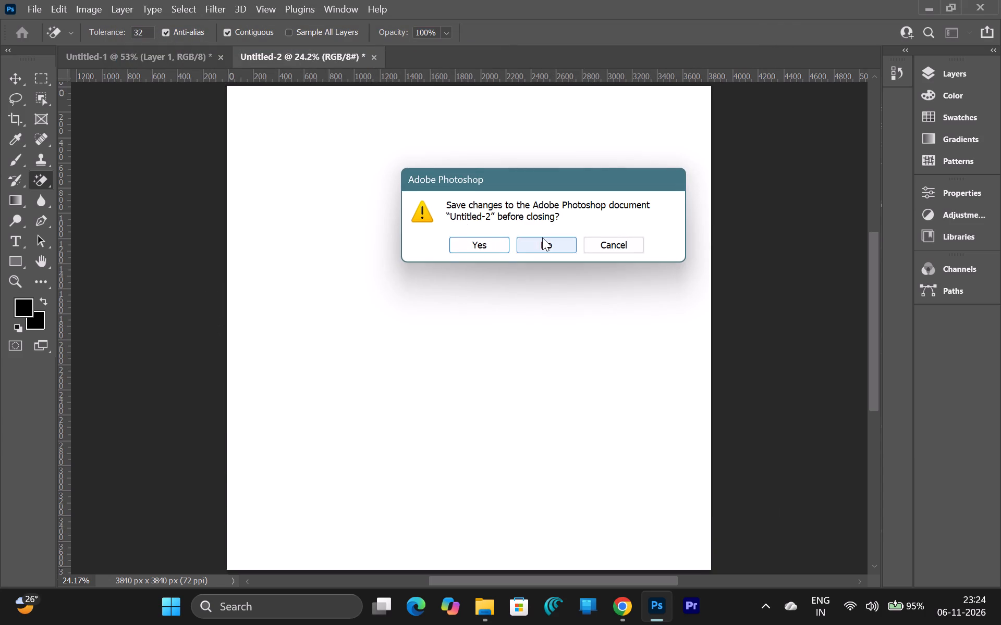
pyautogui.click(542, 238)
# Switch to Chrome and close the Facebook page and the logo preview beside the KL University symbol image results.
pyautogui.click(622, 604)
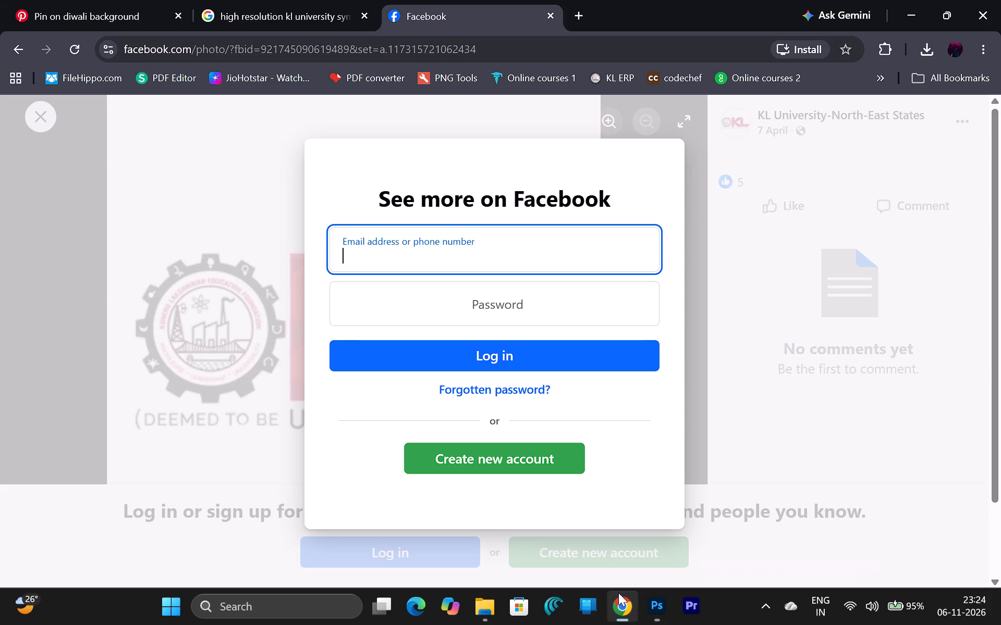
pyautogui.click(552, 7)
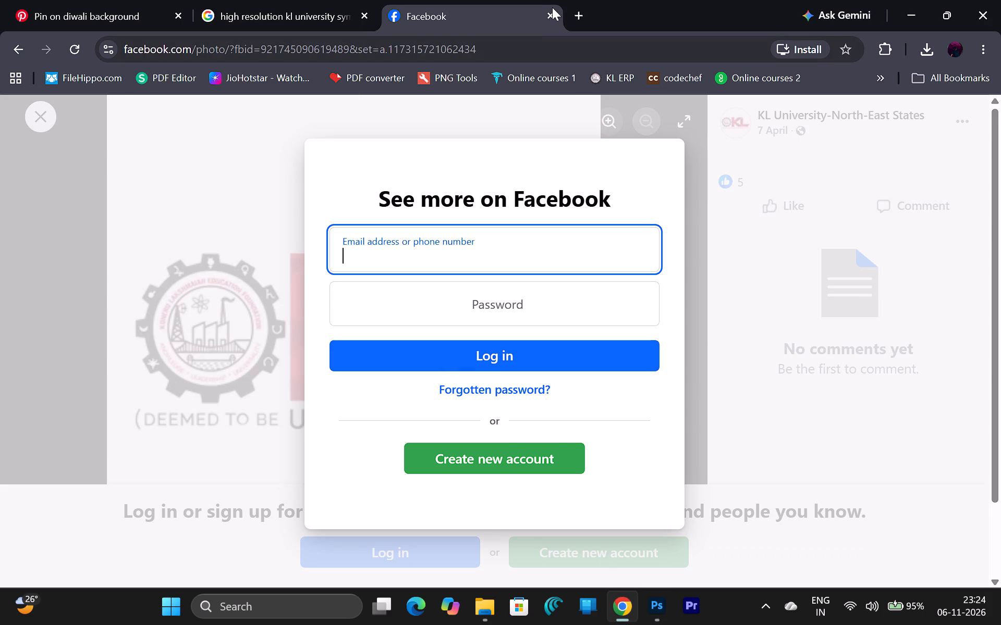
pyautogui.click(547, 19)
pyautogui.scroll(-1, 342, 355)
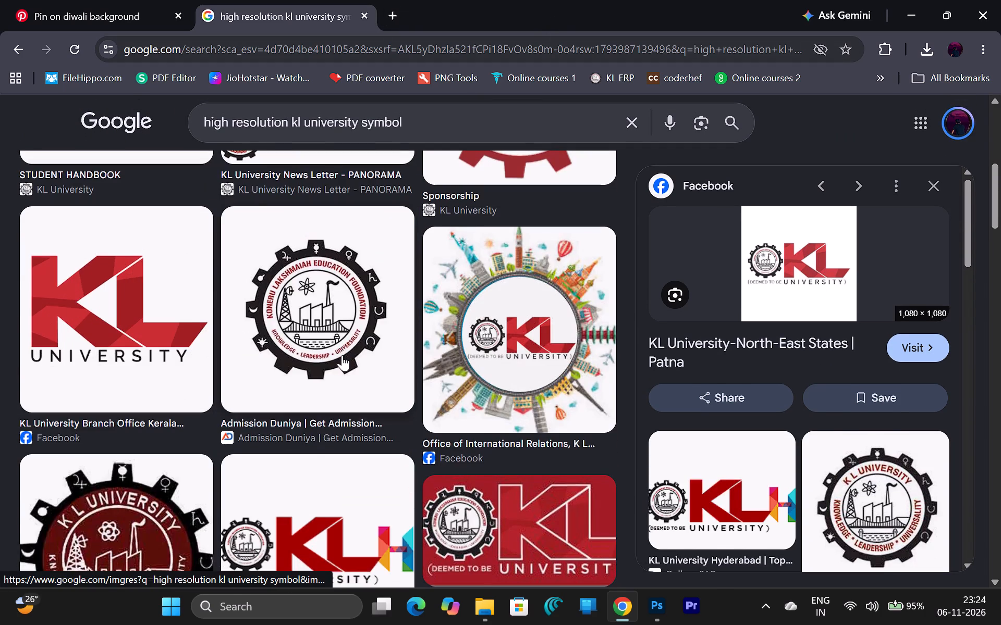
pyautogui.scroll(-1, 342, 355)
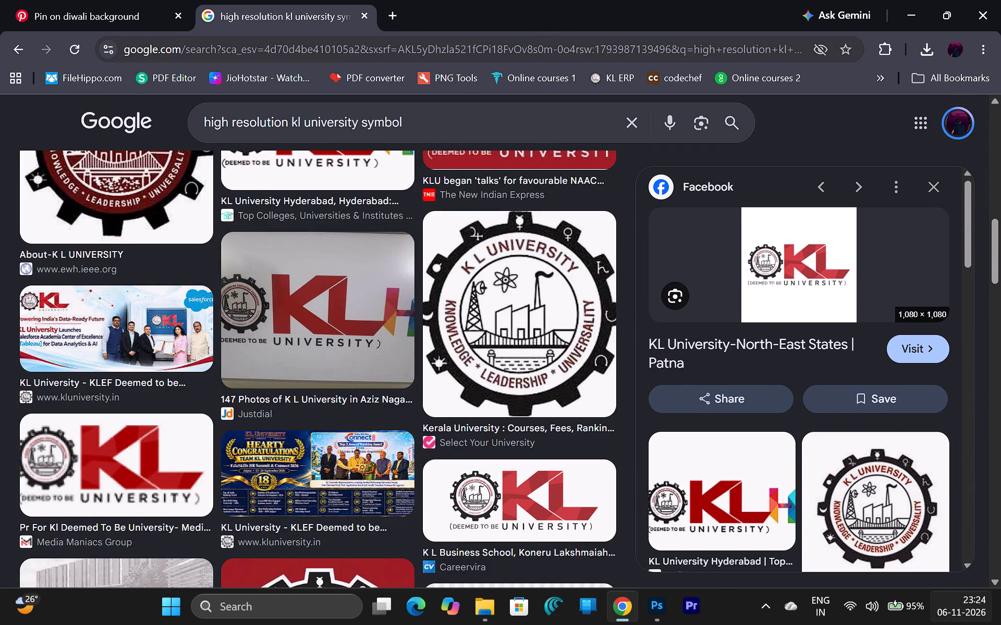
pyautogui.click(946, 191)
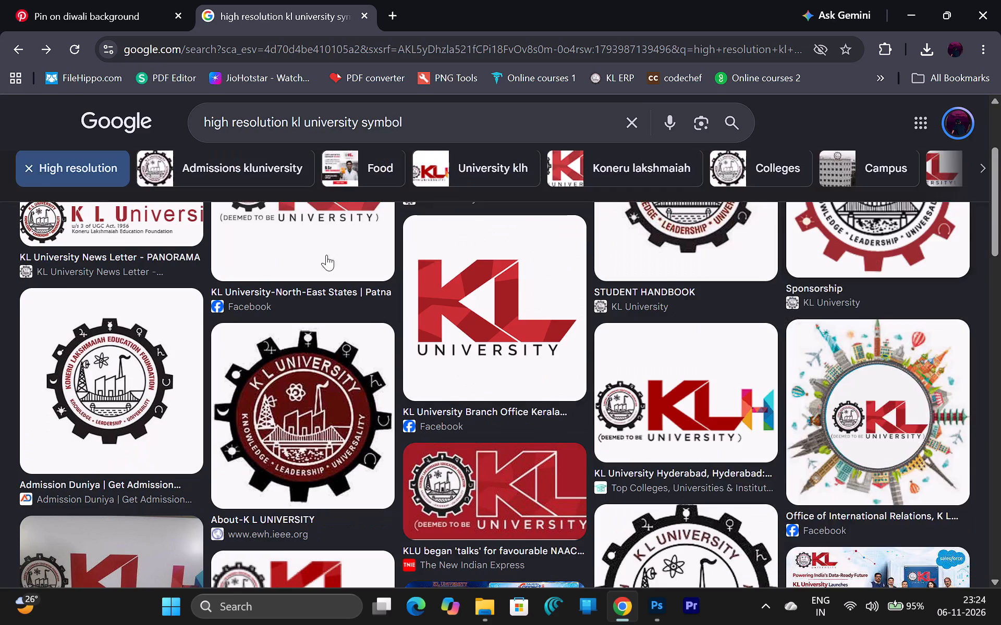
# Change the image search to "high resolution kl university logo" and look through the results for a suitable logo.
pyautogui.scroll(5, 259, 257)
pyautogui.click(422, 131)
pyautogui.press('BackSpace')
pyautogui.press('BackSpace')
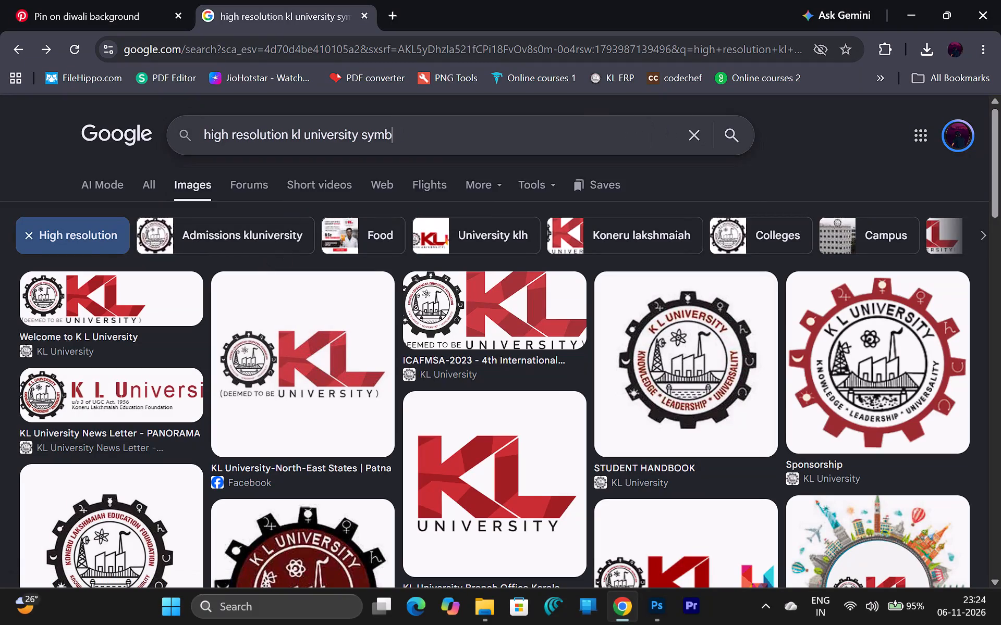
pyautogui.press('BackSpace')
pyautogui.press('BackSpace')
pyautogui.press('BackSpace')
pyautogui.press('BackSpace')
pyautogui.press('BackSpace')
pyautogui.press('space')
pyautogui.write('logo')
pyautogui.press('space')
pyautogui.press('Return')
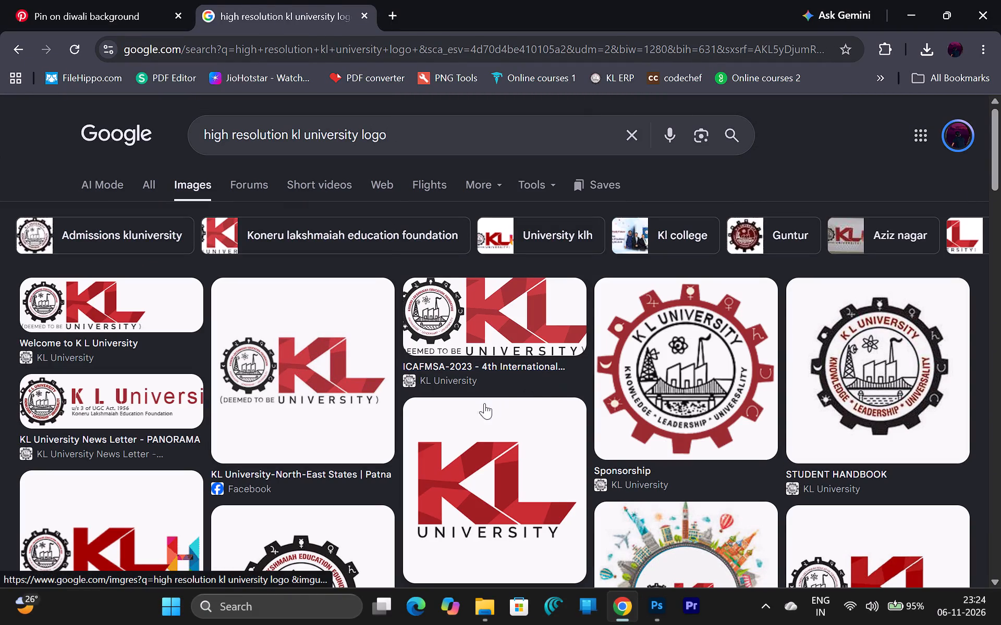
pyautogui.scroll(-1, 475, 470)
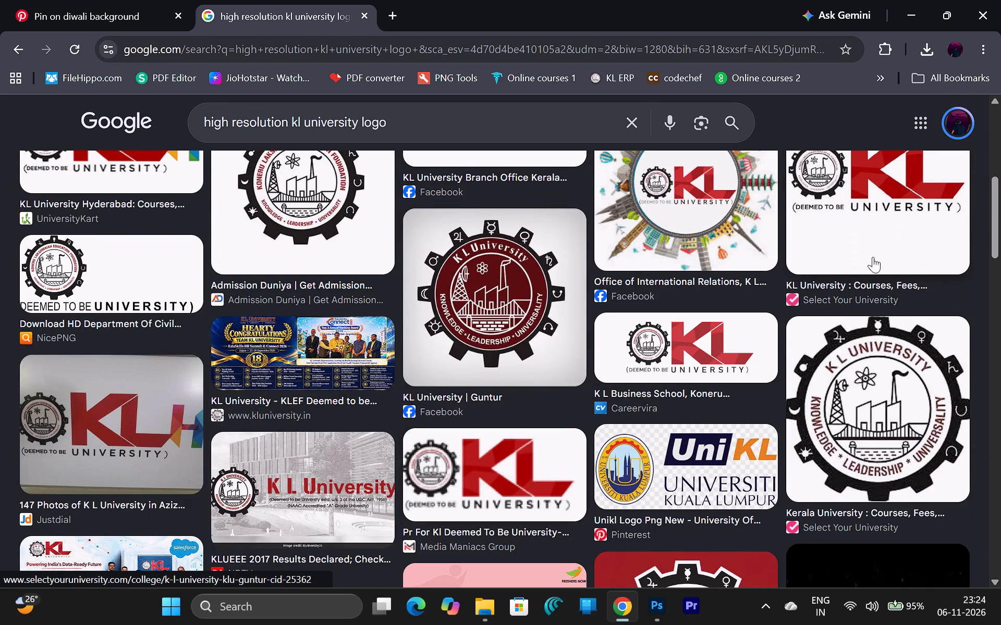
# In Chrome, preview the Select Your University logo result, look over its source page and close that page.
pyautogui.click(875, 217)
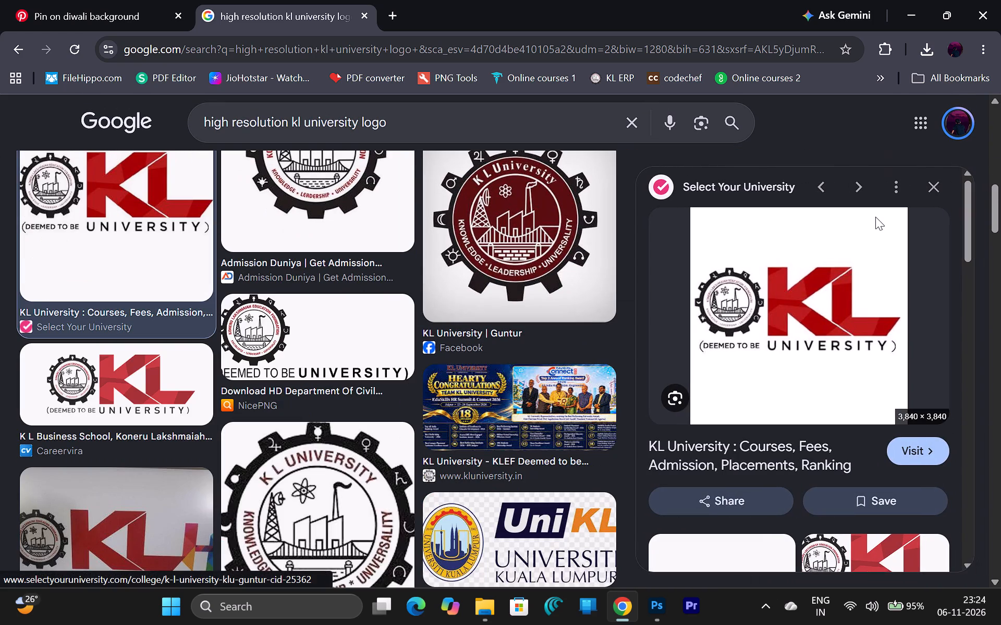
pyautogui.rightClick(772, 292)
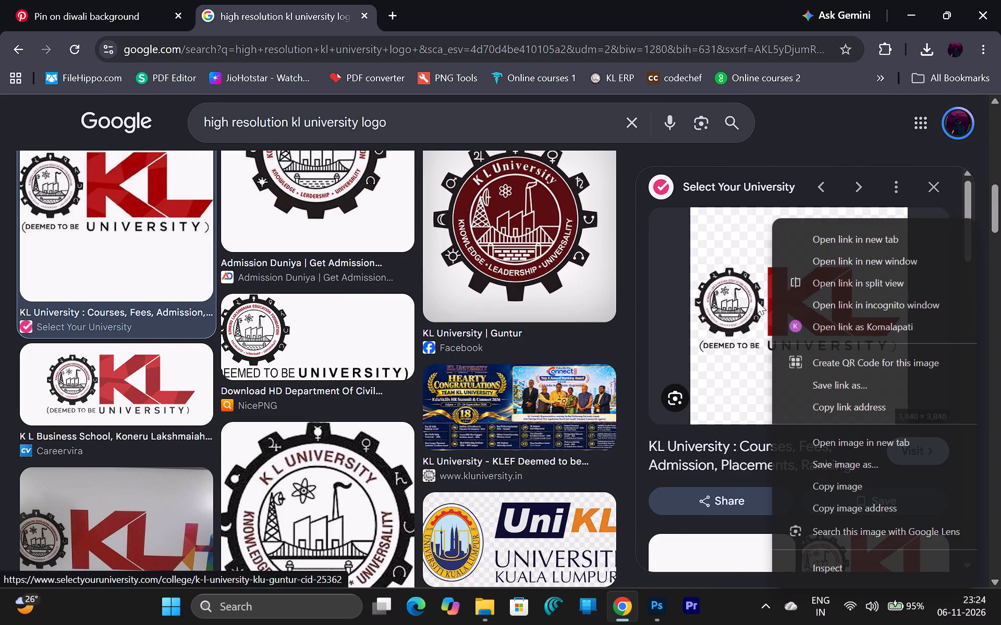
pyautogui.click(757, 301)
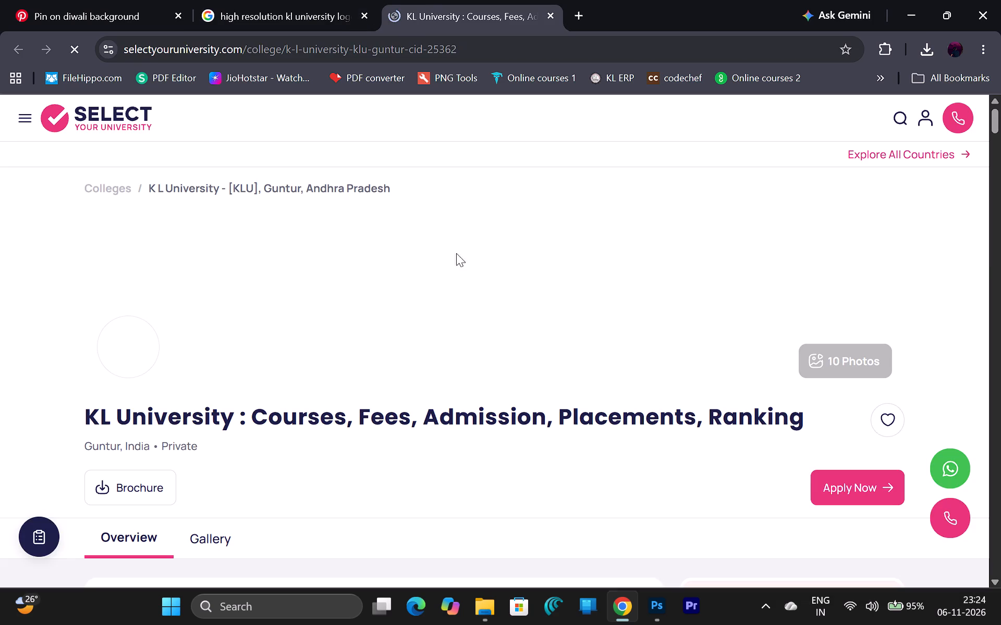
pyautogui.scroll(-1, 392, 296)
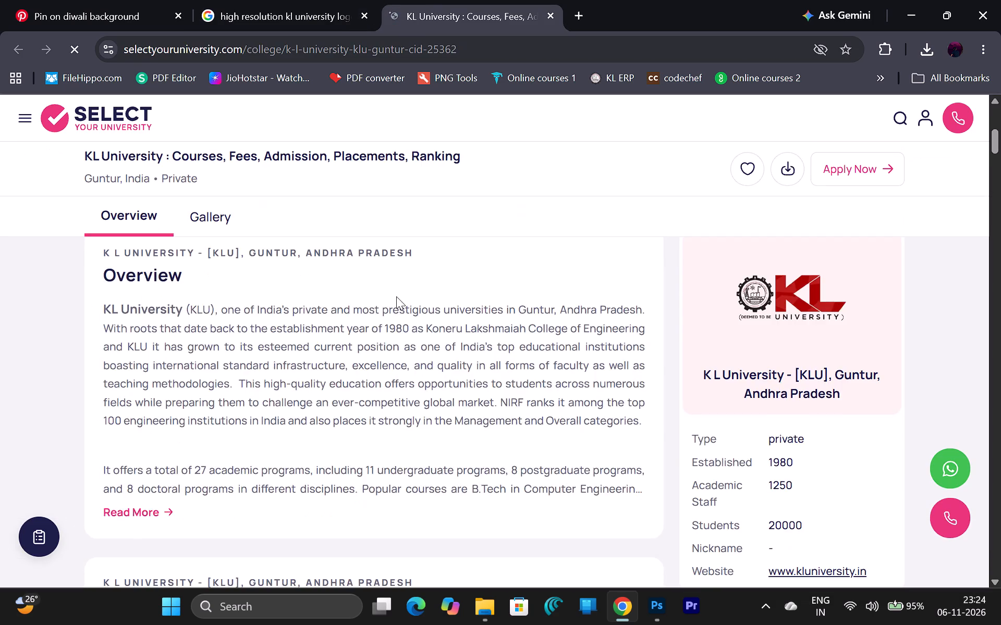
pyautogui.scroll(3, 396, 296)
pyautogui.click(12, 52)
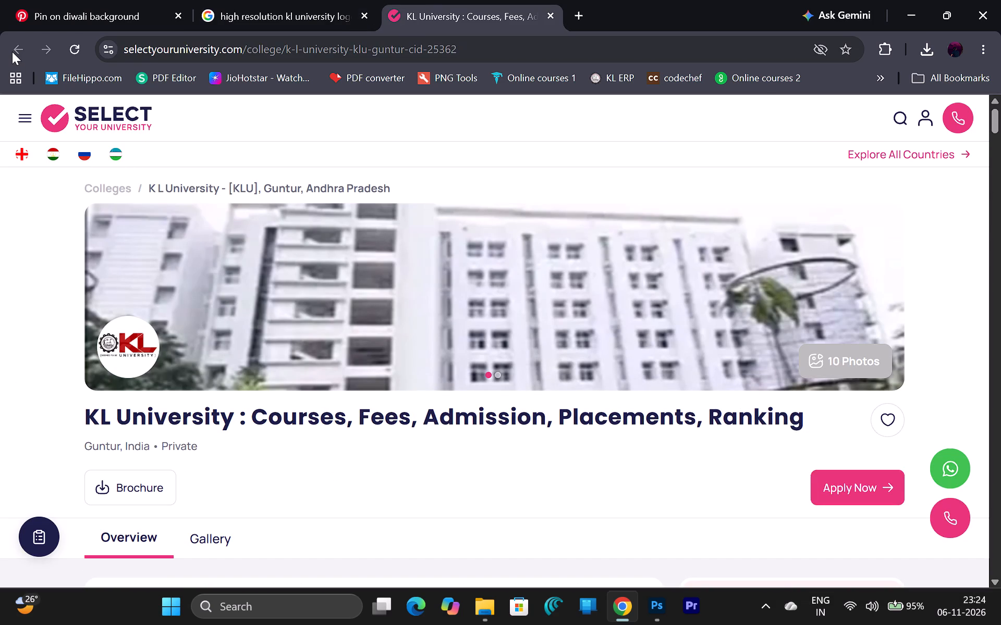
pyautogui.click(544, 16)
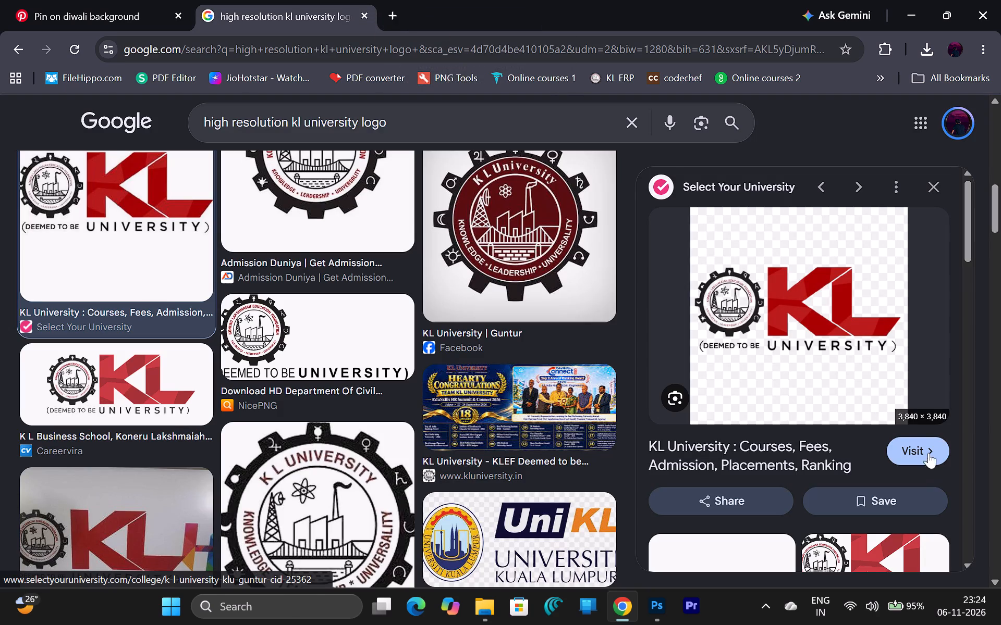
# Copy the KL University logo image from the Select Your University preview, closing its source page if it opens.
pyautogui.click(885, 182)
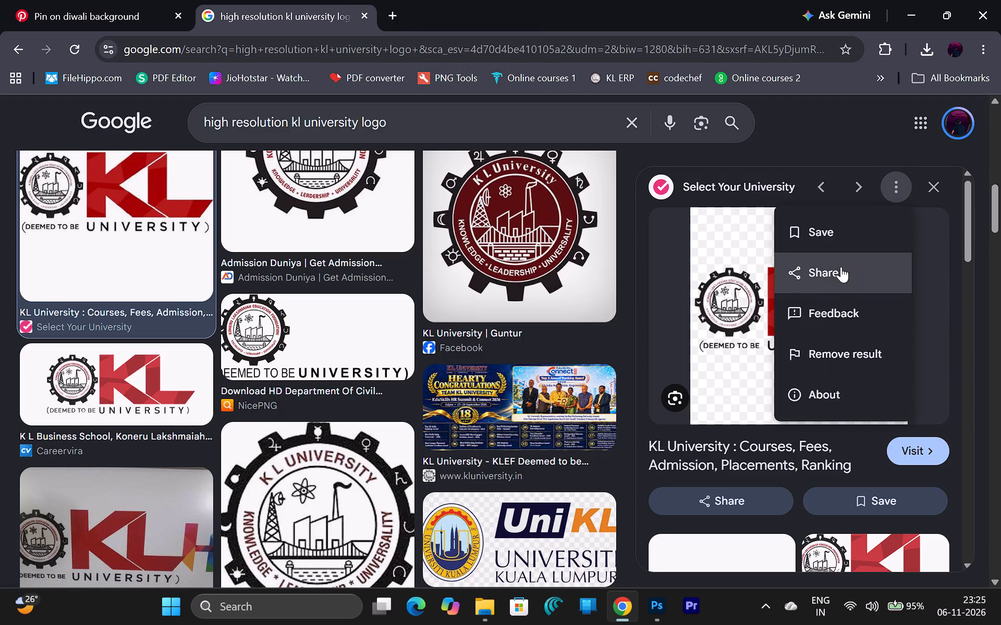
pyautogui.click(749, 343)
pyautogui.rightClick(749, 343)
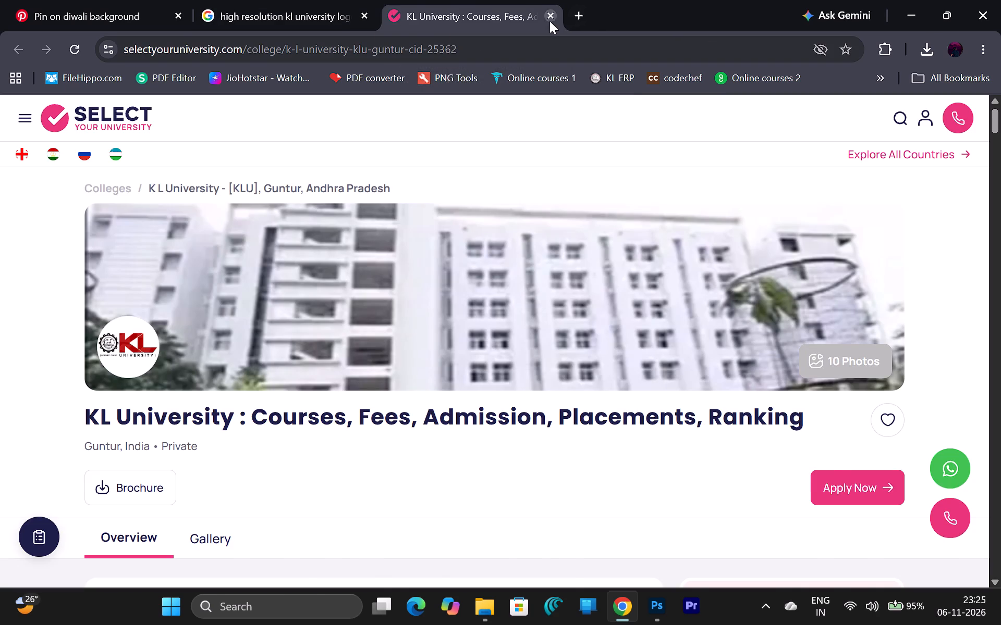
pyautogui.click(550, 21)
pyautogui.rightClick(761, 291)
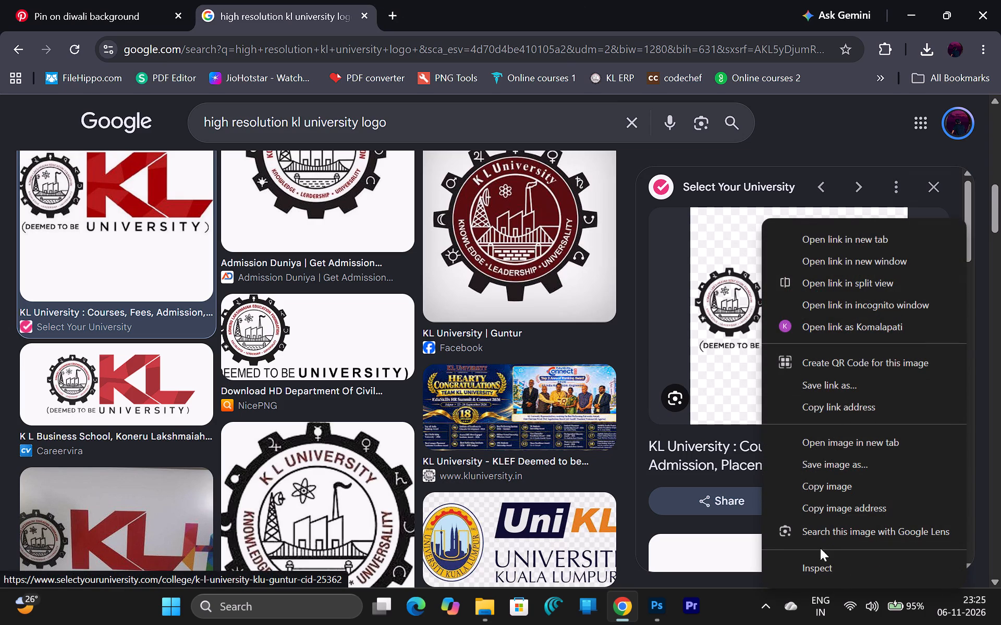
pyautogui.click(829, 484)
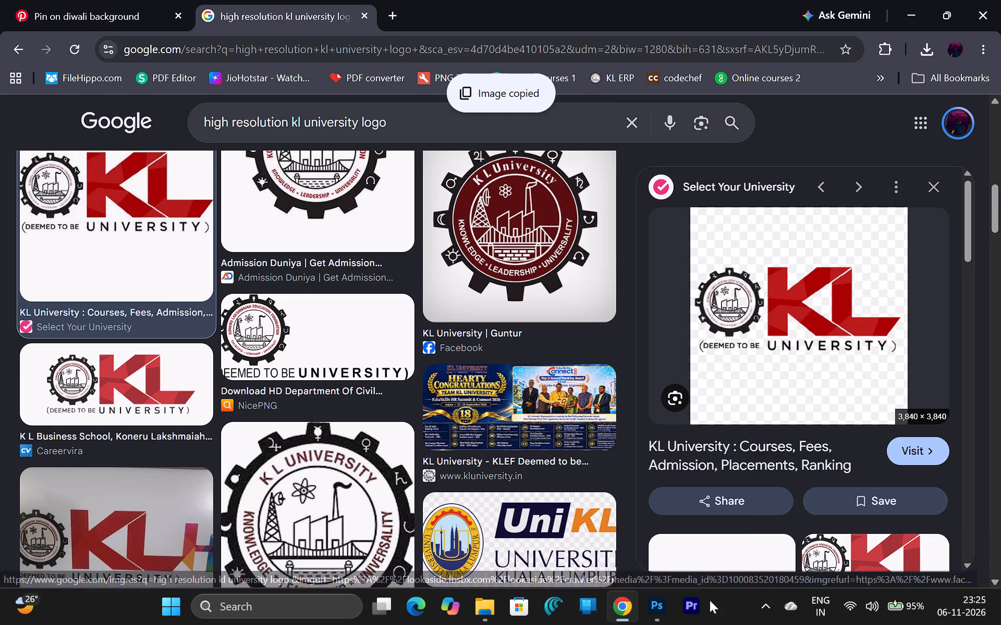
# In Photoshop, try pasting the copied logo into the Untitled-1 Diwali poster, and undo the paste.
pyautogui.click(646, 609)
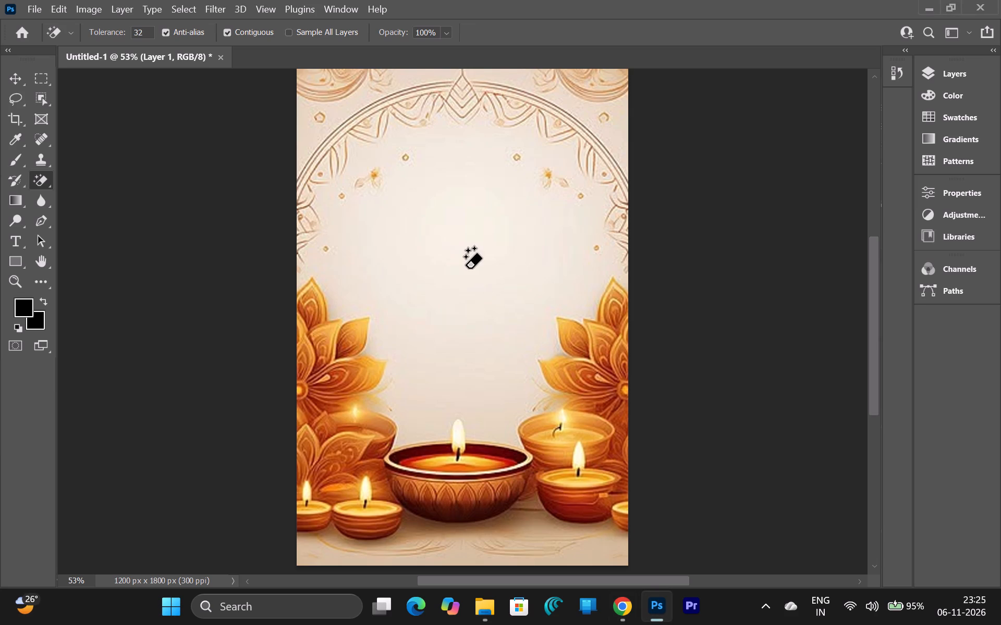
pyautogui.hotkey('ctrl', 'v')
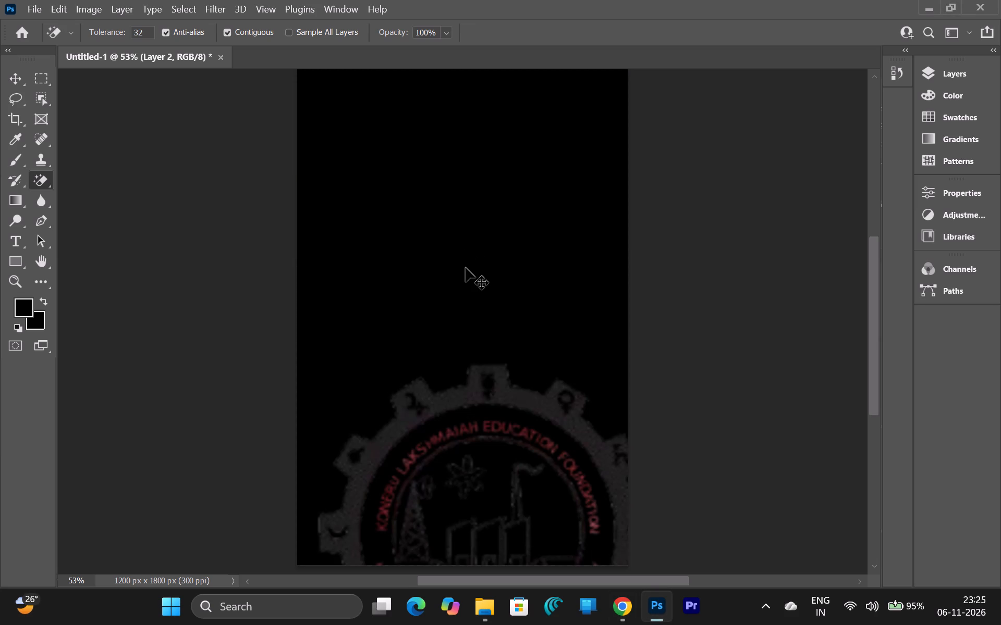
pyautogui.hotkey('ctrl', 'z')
# Back in Chrome, browse the image results for another KL University logo, previewing the Facebook and ICAFMSA-2023 results.
pyautogui.click(624, 616)
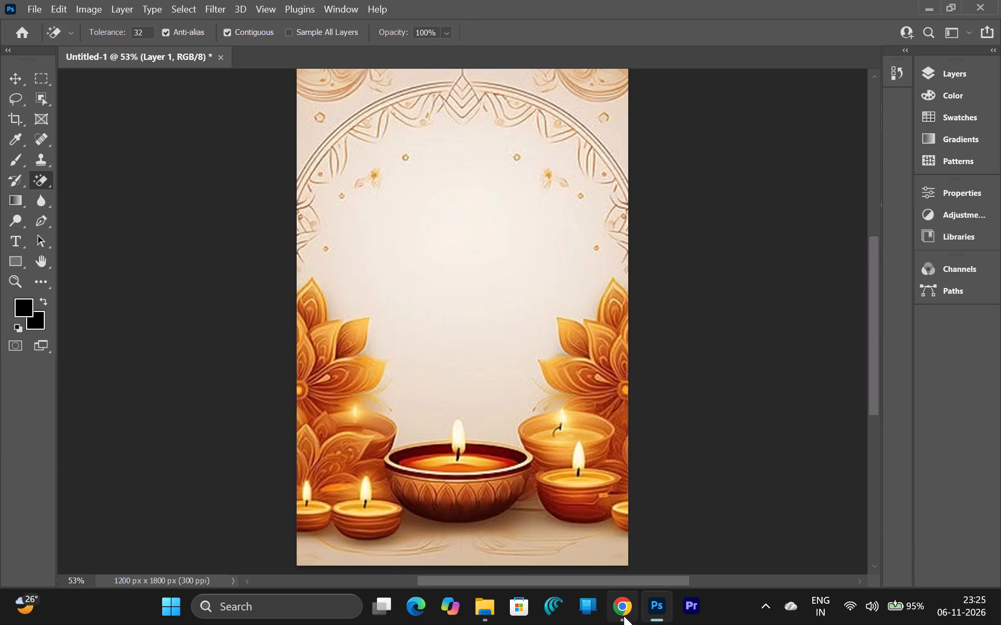
pyautogui.scroll(-1, 364, 349)
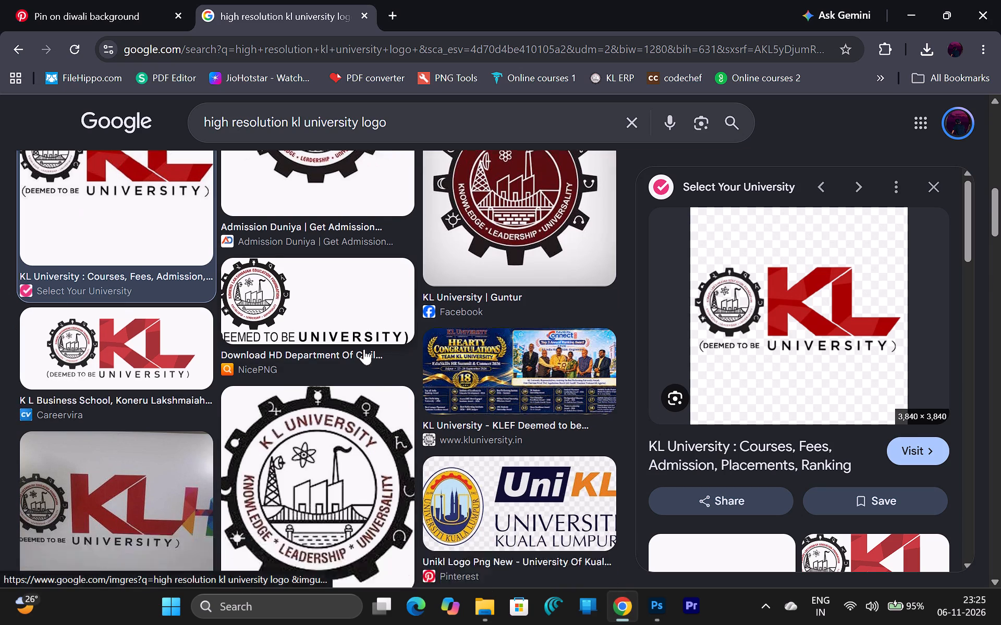
pyautogui.scroll(-1, 364, 349)
pyautogui.click(935, 182)
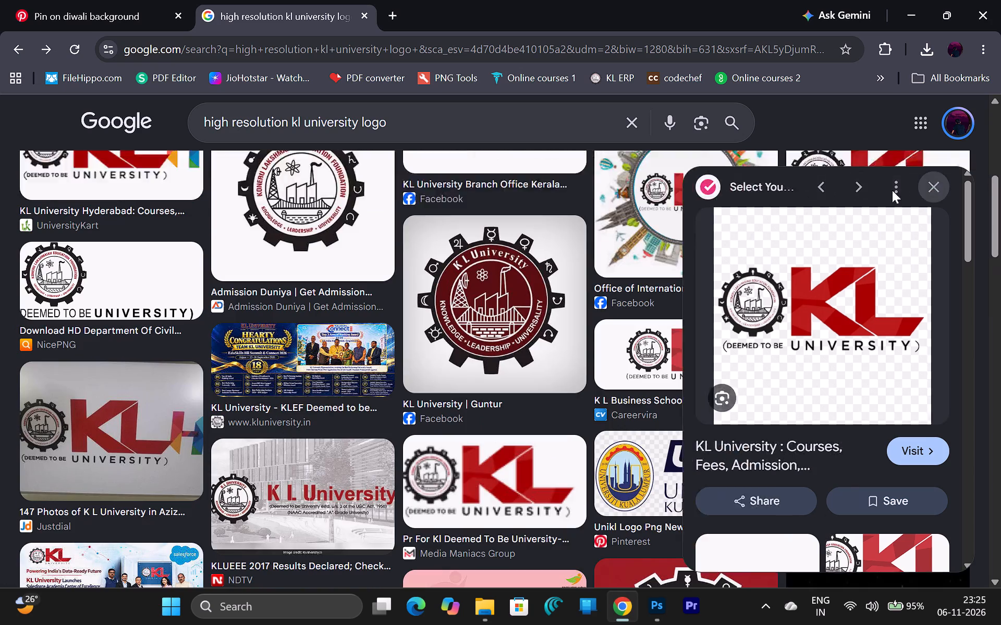
pyautogui.scroll(-4, 497, 301)
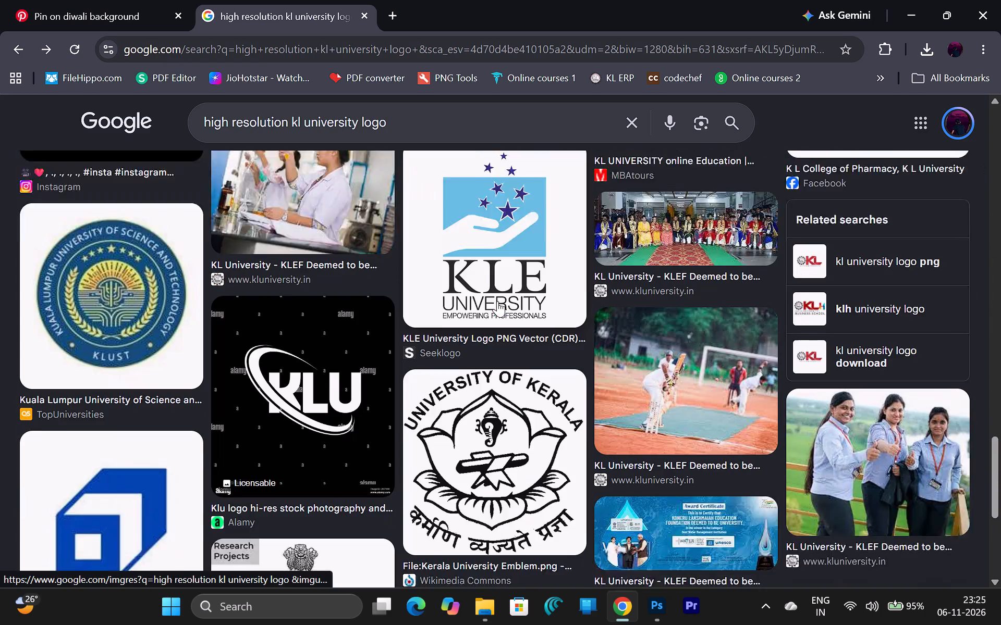
pyautogui.scroll(-2, 497, 301)
pyautogui.scroll(8, 497, 301)
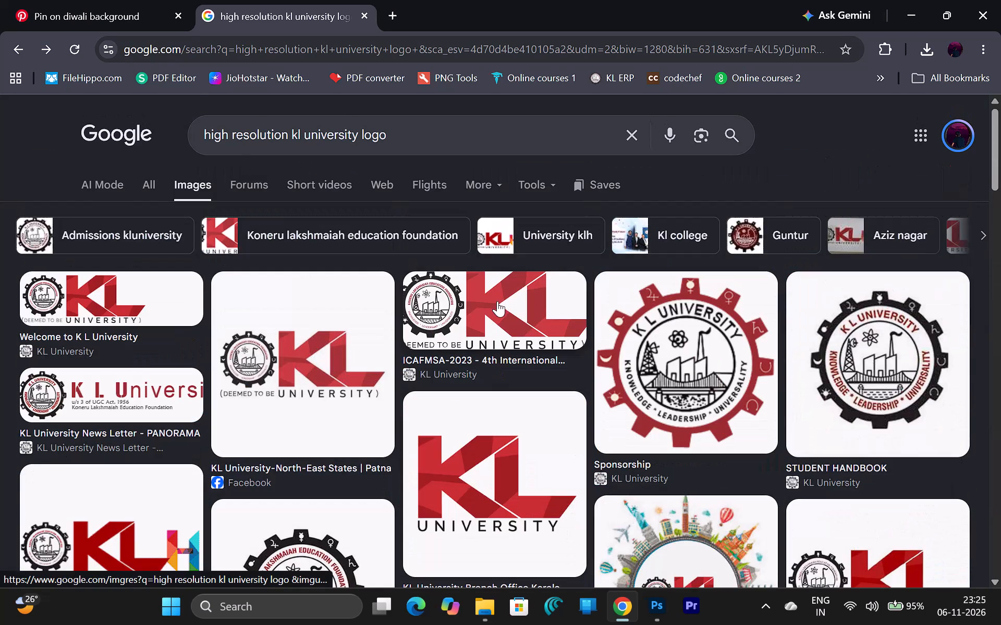
pyautogui.scroll(4, 497, 301)
pyautogui.click(306, 361)
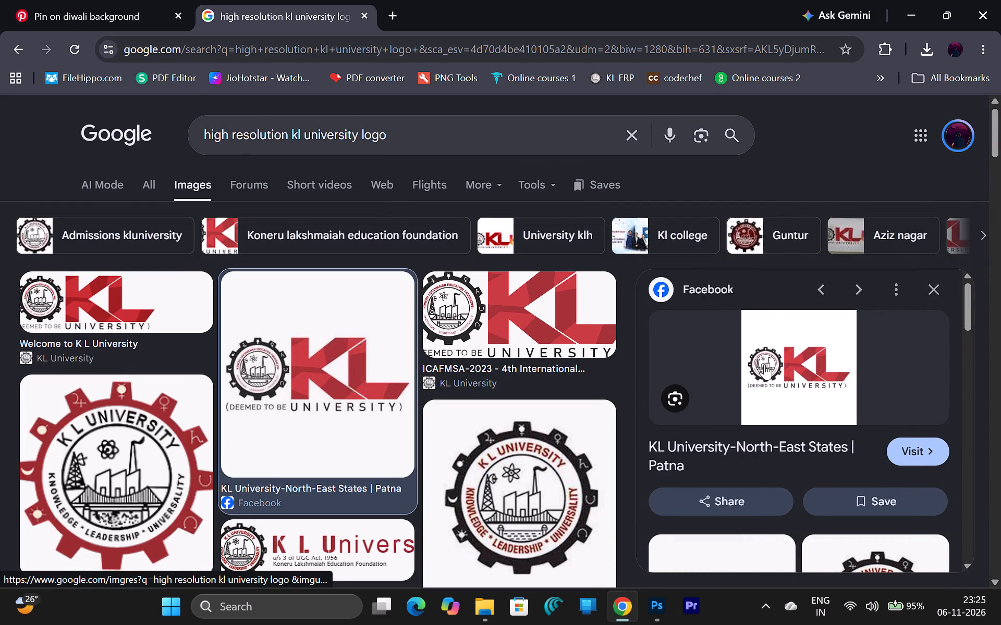
pyautogui.click(530, 331)
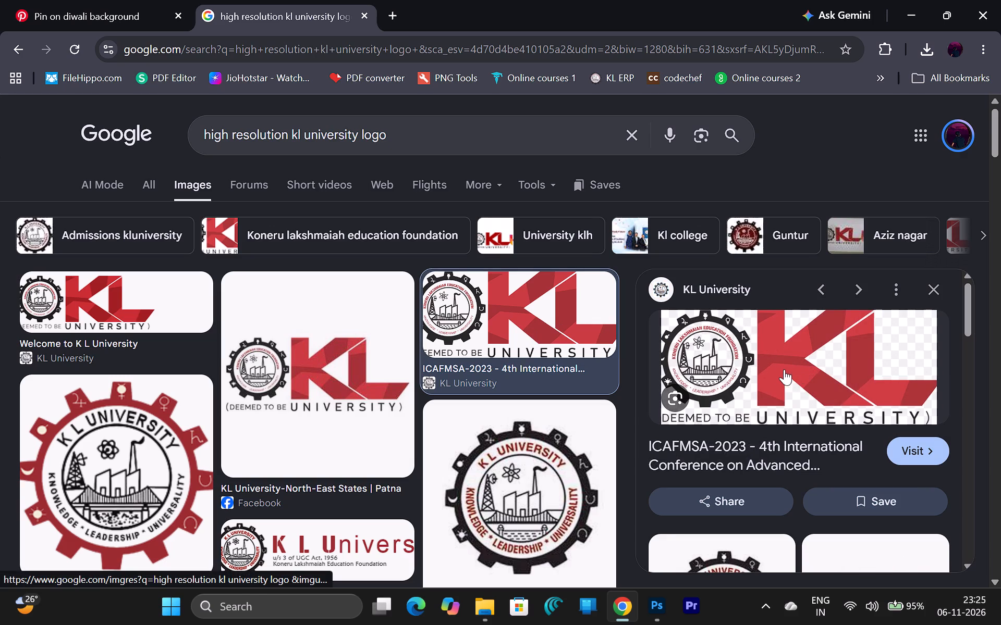
# Close the image preview and search Pinterest for "kl university vijayawada", refining the search to "kl university vijayawada logo".
pyautogui.click(922, 287)
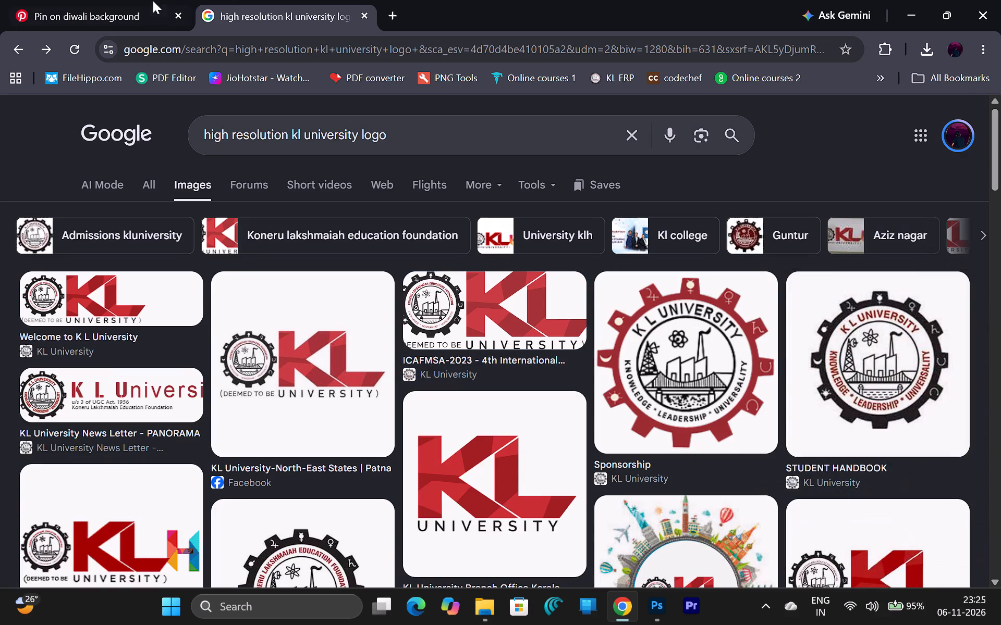
pyautogui.click(149, 1)
pyautogui.click(423, 134)
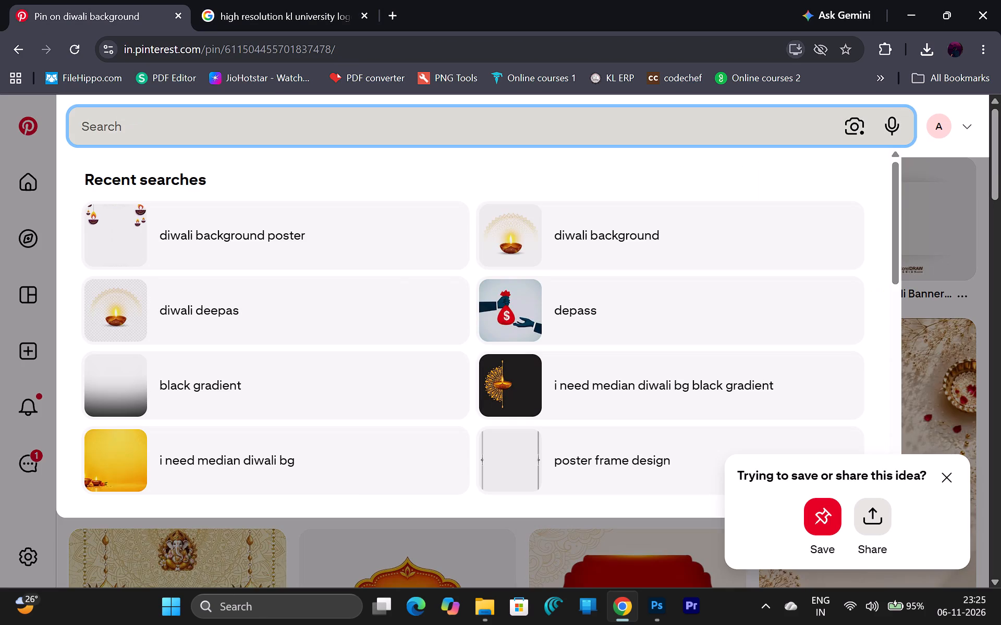
pyautogui.write('kl')
pyautogui.press('space')
pyautogui.write('uni')
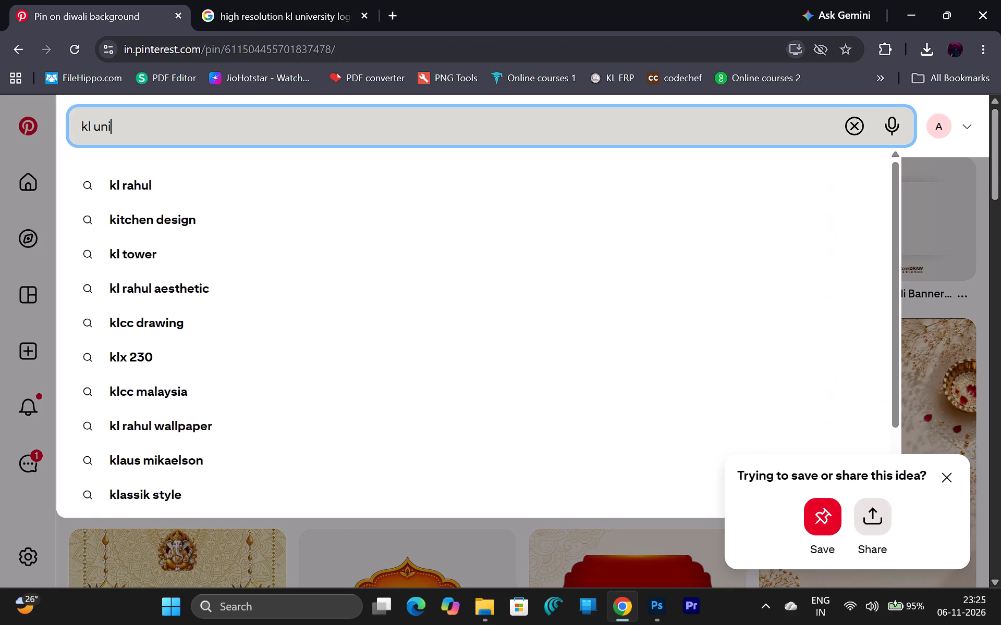
pyautogui.click(206, 218)
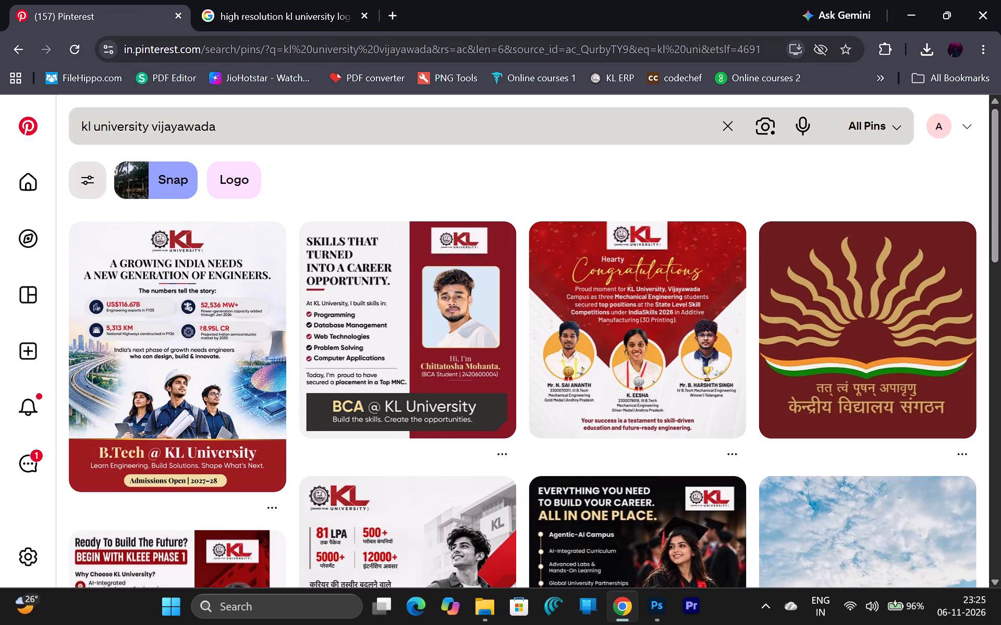
pyautogui.click(283, 116)
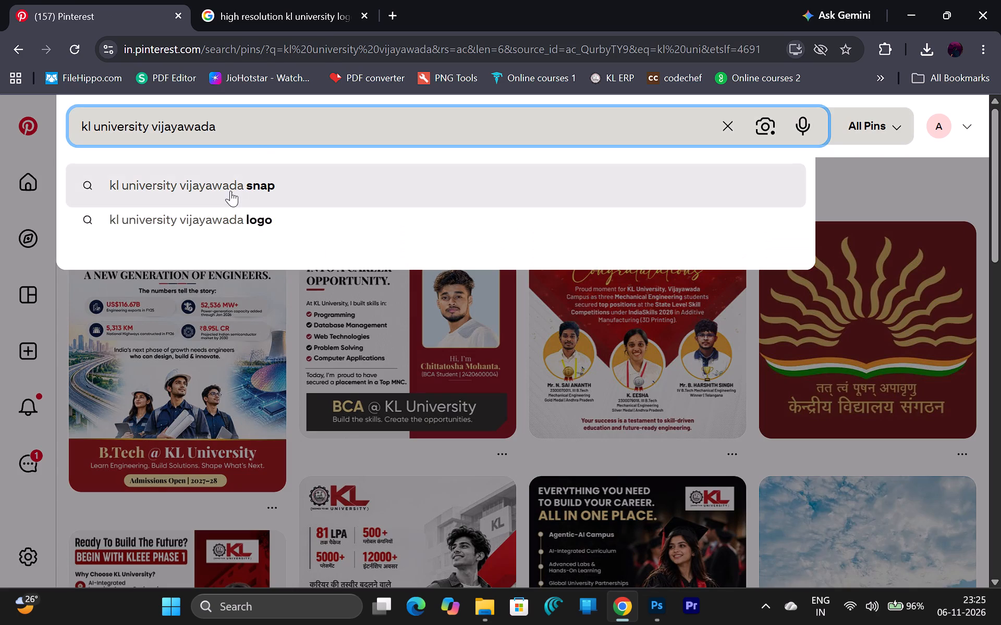
pyautogui.click(220, 221)
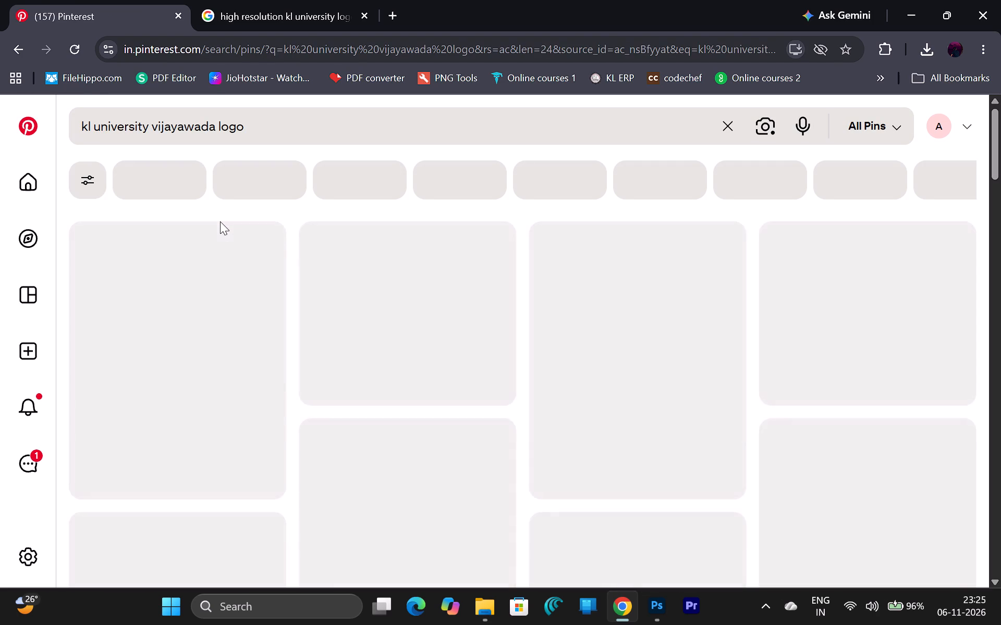
# Examine the Koneru Lakshmaiah Education Foundation logo pin and browse the other search results for a suitable KL University logo.
pyautogui.click(421, 333)
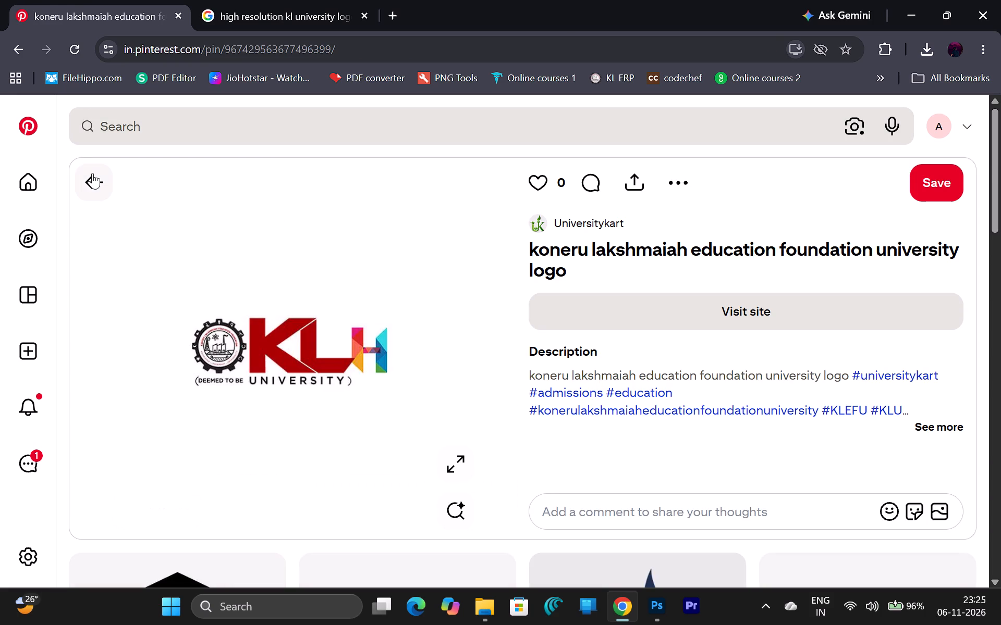
pyautogui.click(92, 173)
pyautogui.scroll(-1, 422, 330)
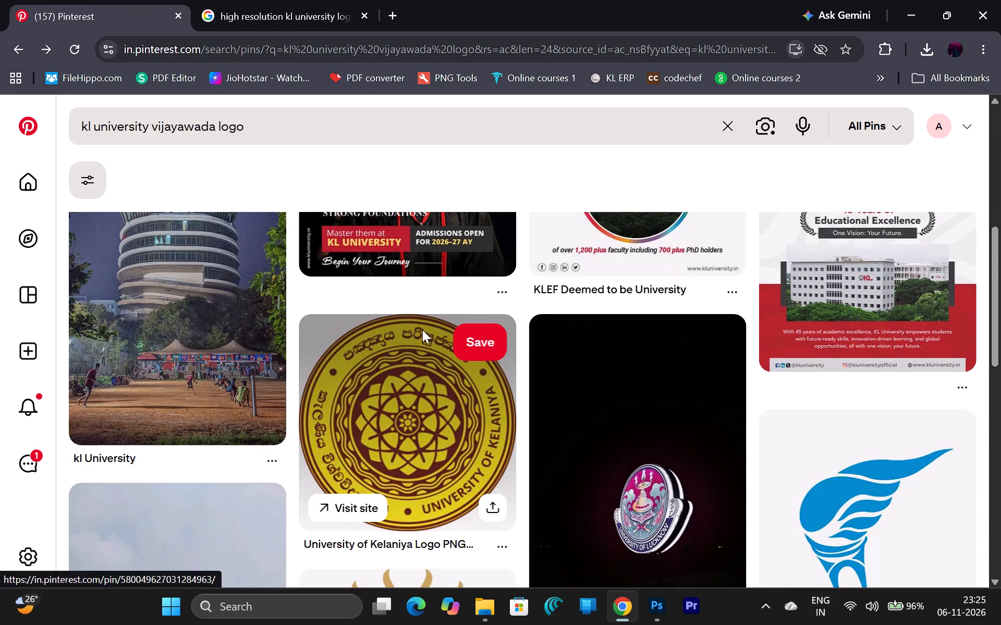
pyautogui.scroll(2, 422, 330)
pyautogui.click(422, 330)
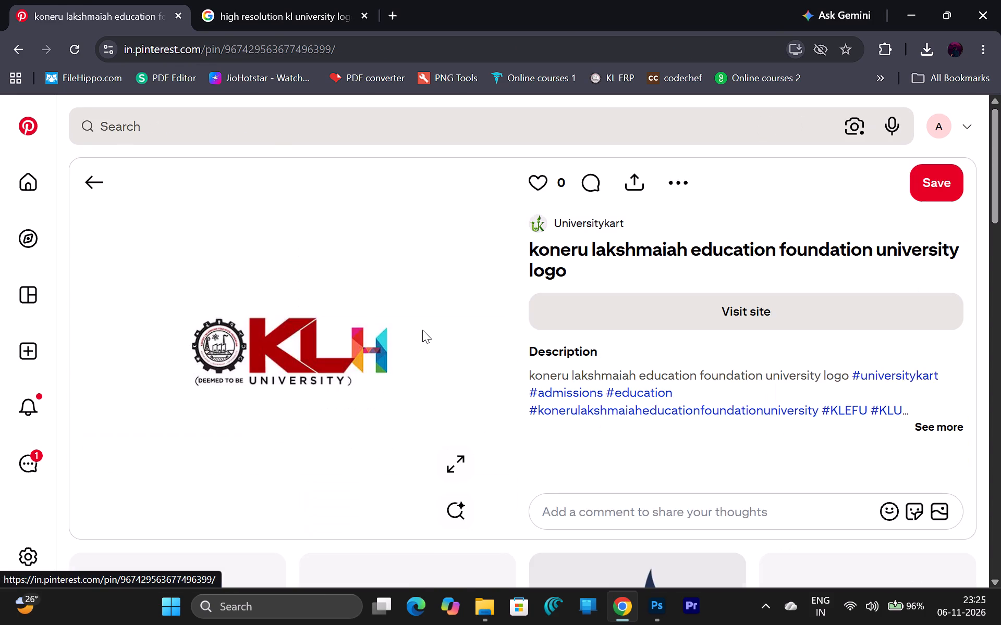
pyautogui.scroll(-1, 422, 330)
pyautogui.scroll(2, 422, 330)
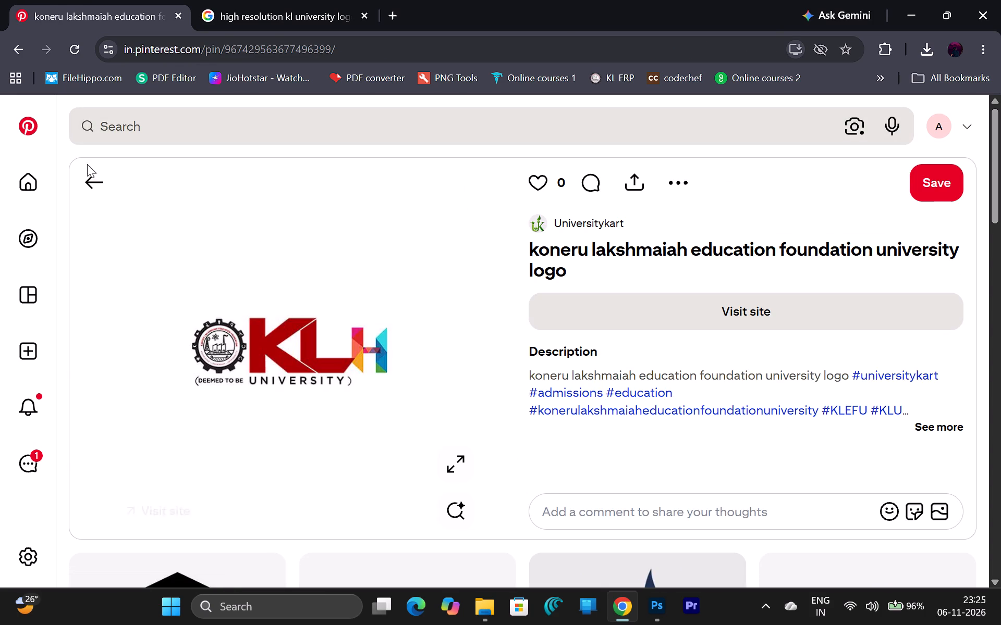
pyautogui.click(87, 180)
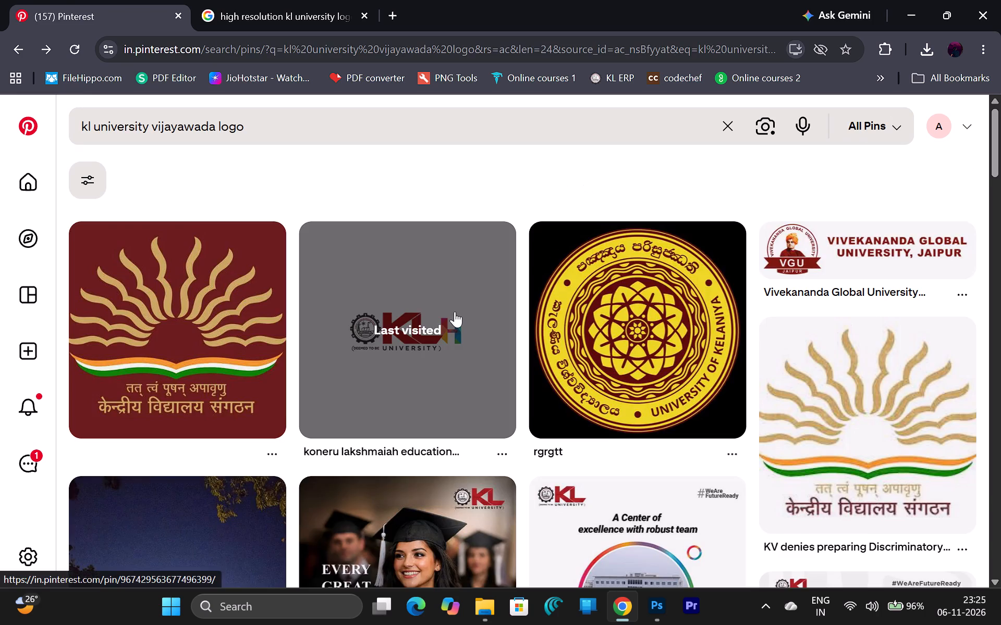
pyautogui.scroll(-4, 455, 311)
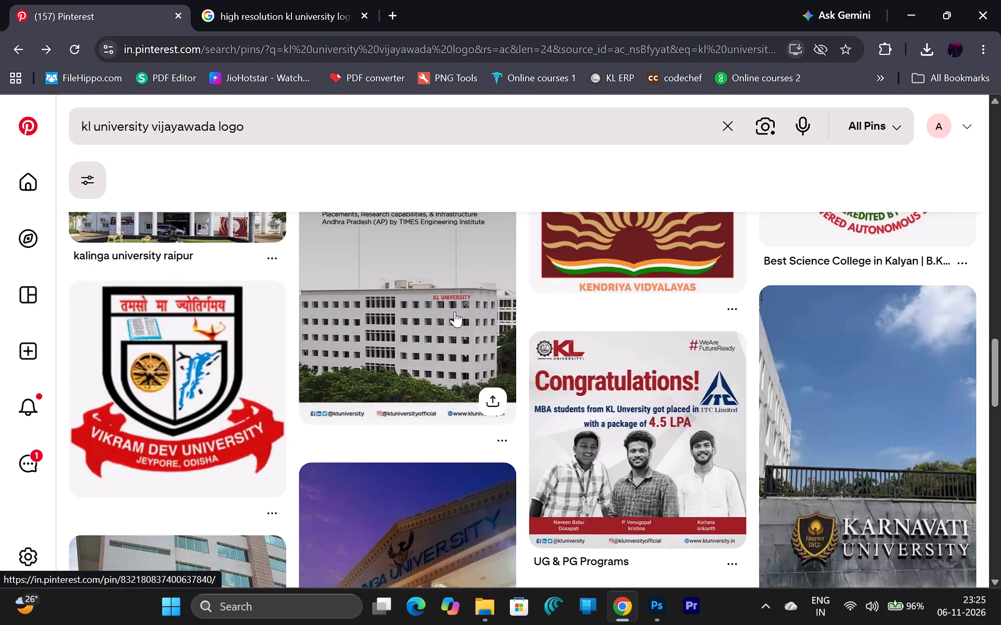
pyautogui.scroll(6, 455, 311)
# Copy the KLH University logo image from the Koneru Lakshmaiah Education Foundation pin.
pyautogui.click(455, 311)
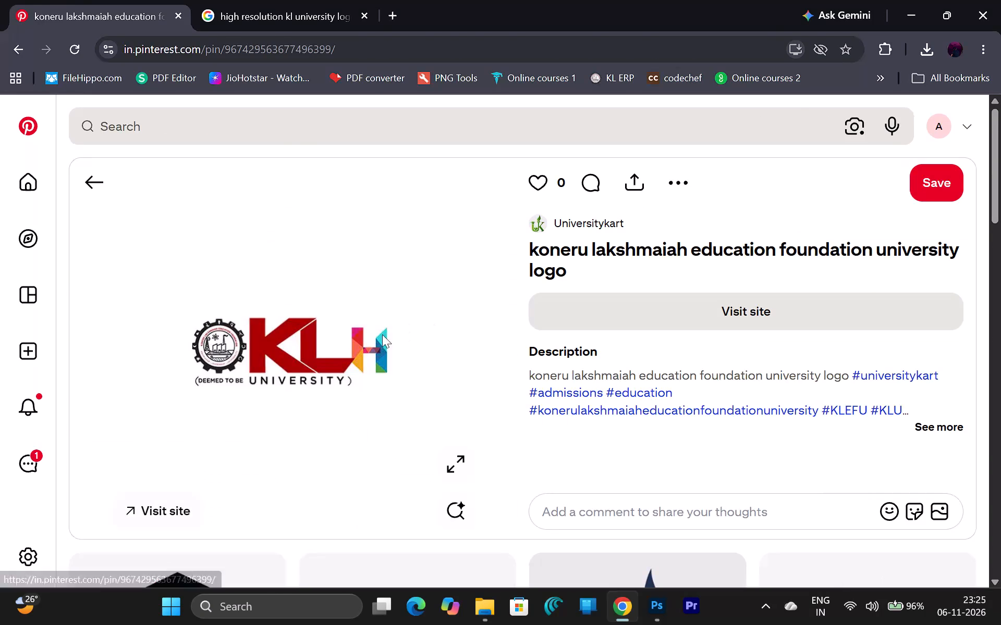
pyautogui.rightClick(365, 340)
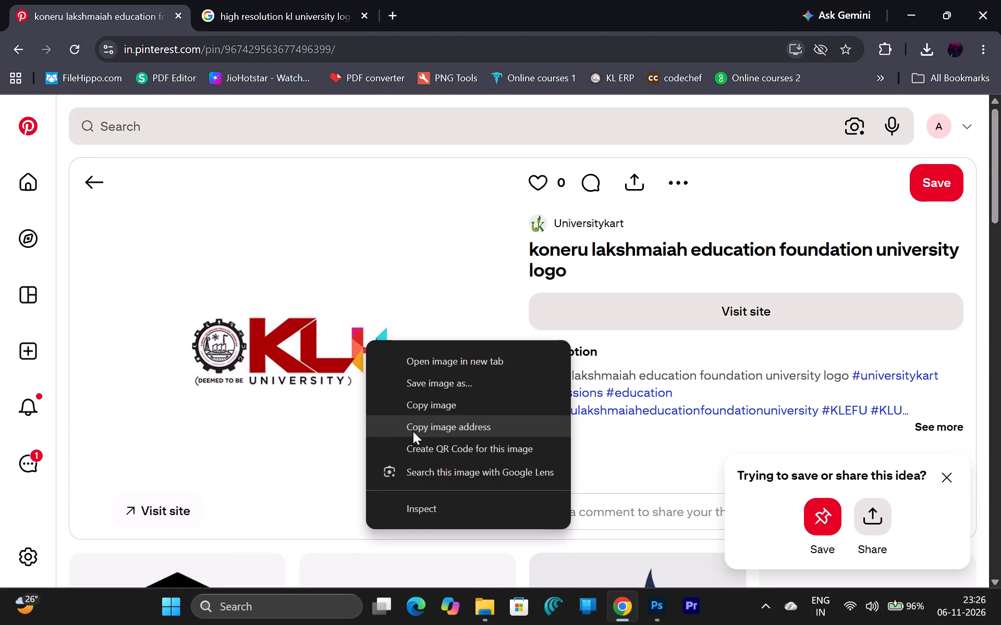
pyautogui.click(424, 414)
# In Photoshop, create a new 736 x 736 px document from the Clipboard preset and paste the copied logo into it.
pyautogui.click(652, 609)
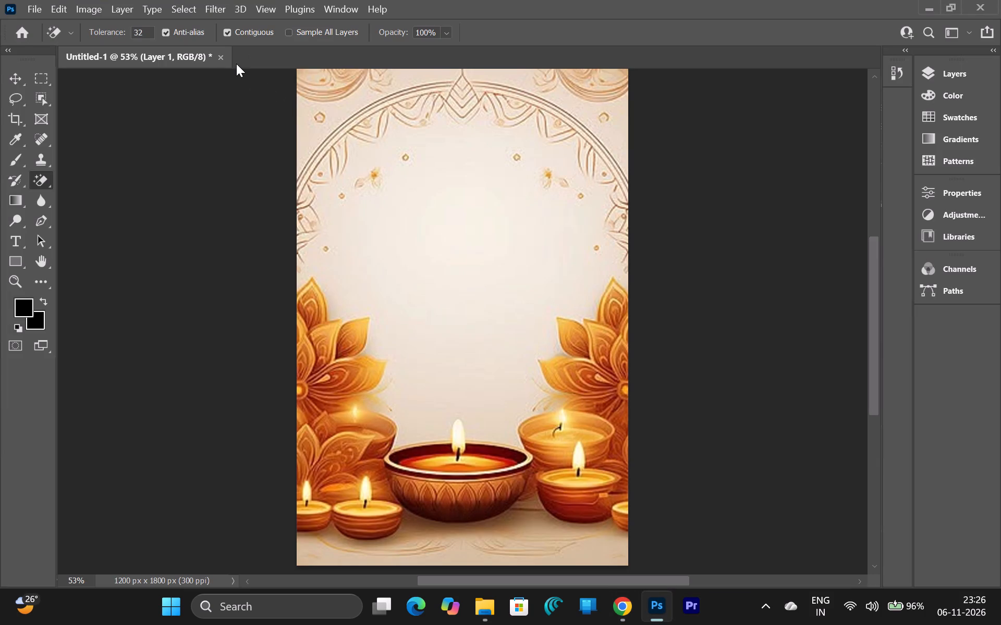
pyautogui.hotkey('ctrl', 'n')
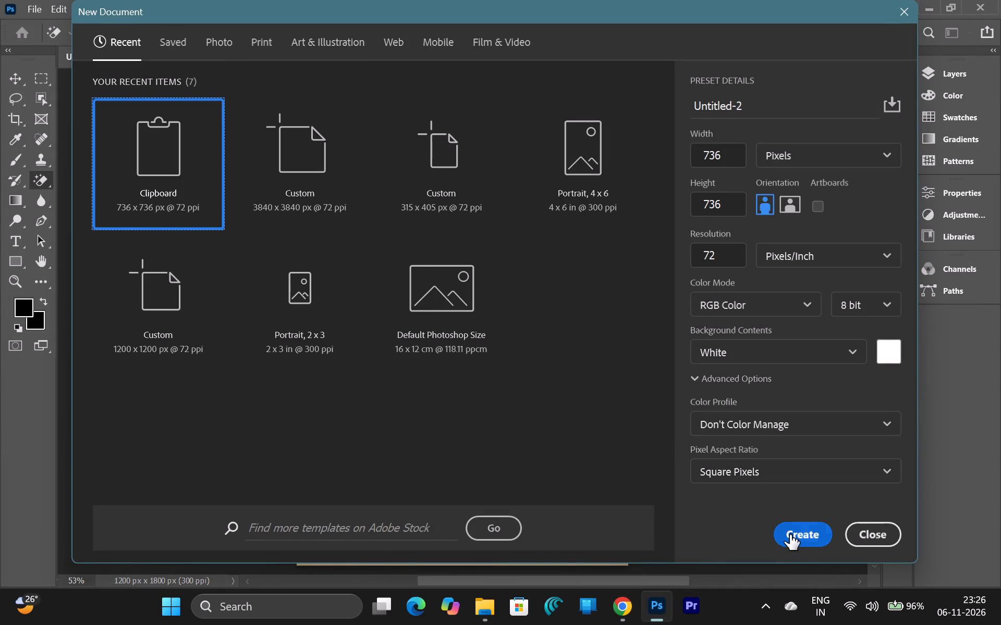
pyautogui.click(805, 538)
pyautogui.hotkey('ctrl', 'v')
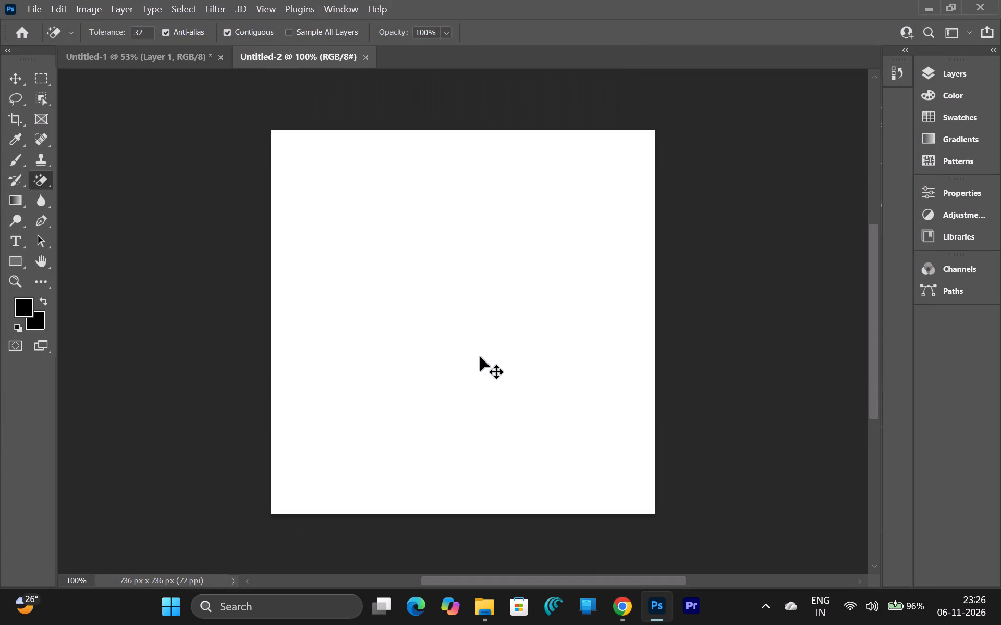
# Erase a small patch of the multicoloured H in the pasted logo with the Magic Eraser.
pyautogui.scroll(-2, 480, 357)
pyautogui.scroll(1, 480, 356)
pyautogui.click(539, 320)
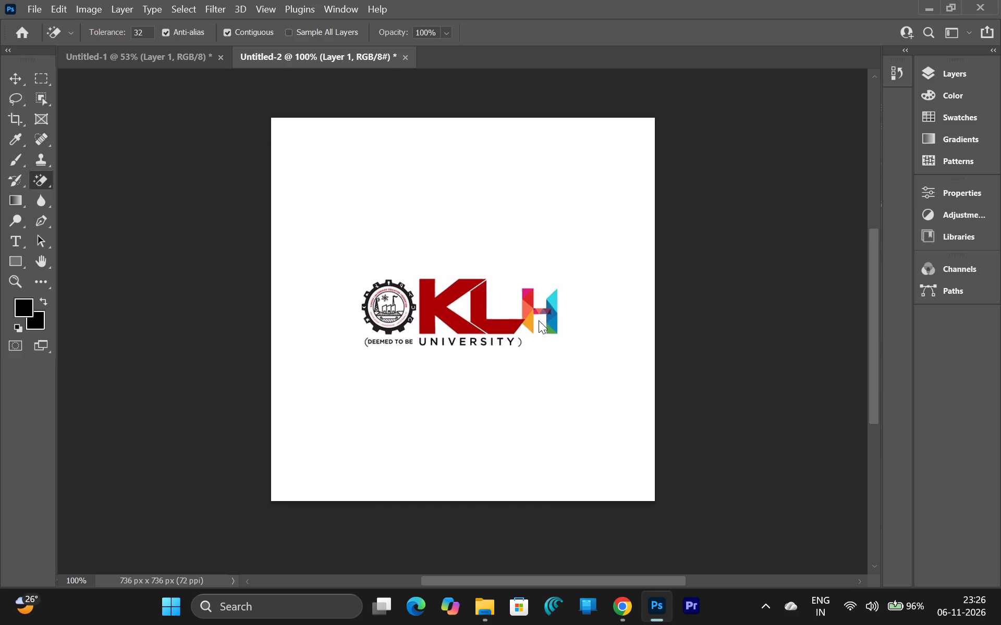
pyautogui.click(548, 309)
pyautogui.scroll(-3, 548, 309)
pyautogui.scroll(2, 548, 309)
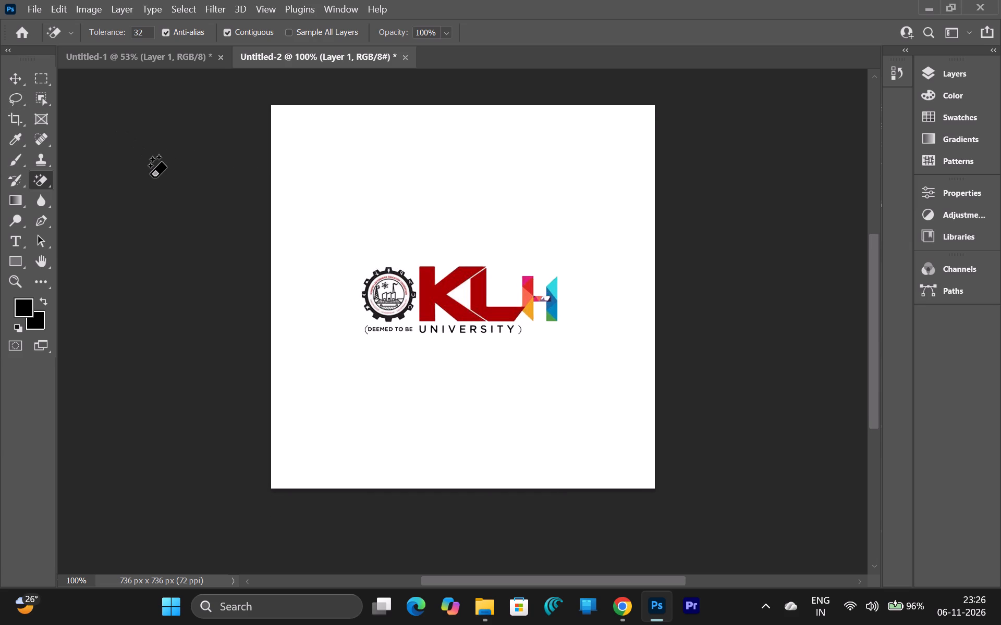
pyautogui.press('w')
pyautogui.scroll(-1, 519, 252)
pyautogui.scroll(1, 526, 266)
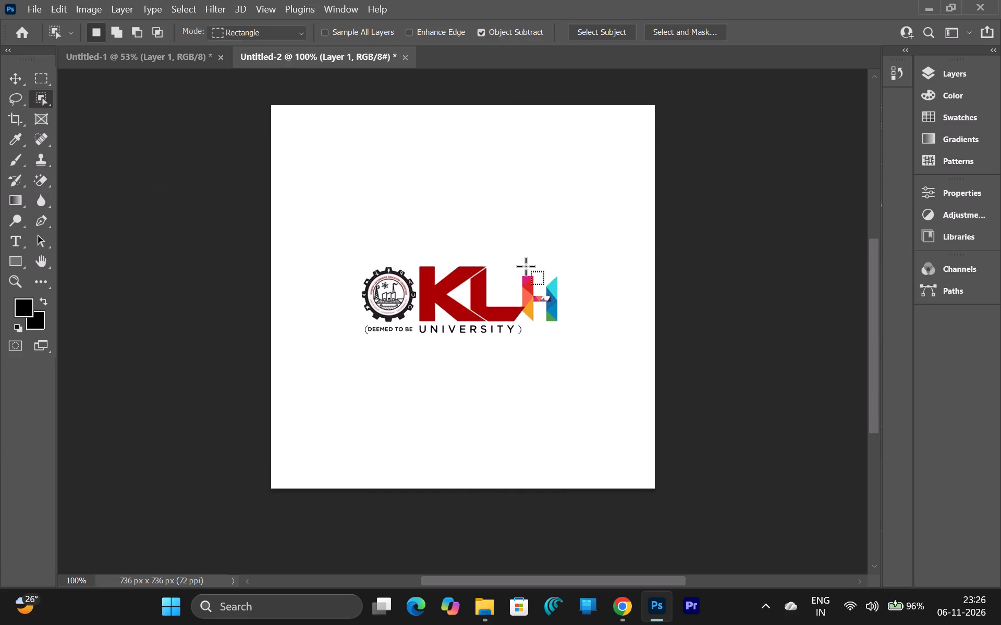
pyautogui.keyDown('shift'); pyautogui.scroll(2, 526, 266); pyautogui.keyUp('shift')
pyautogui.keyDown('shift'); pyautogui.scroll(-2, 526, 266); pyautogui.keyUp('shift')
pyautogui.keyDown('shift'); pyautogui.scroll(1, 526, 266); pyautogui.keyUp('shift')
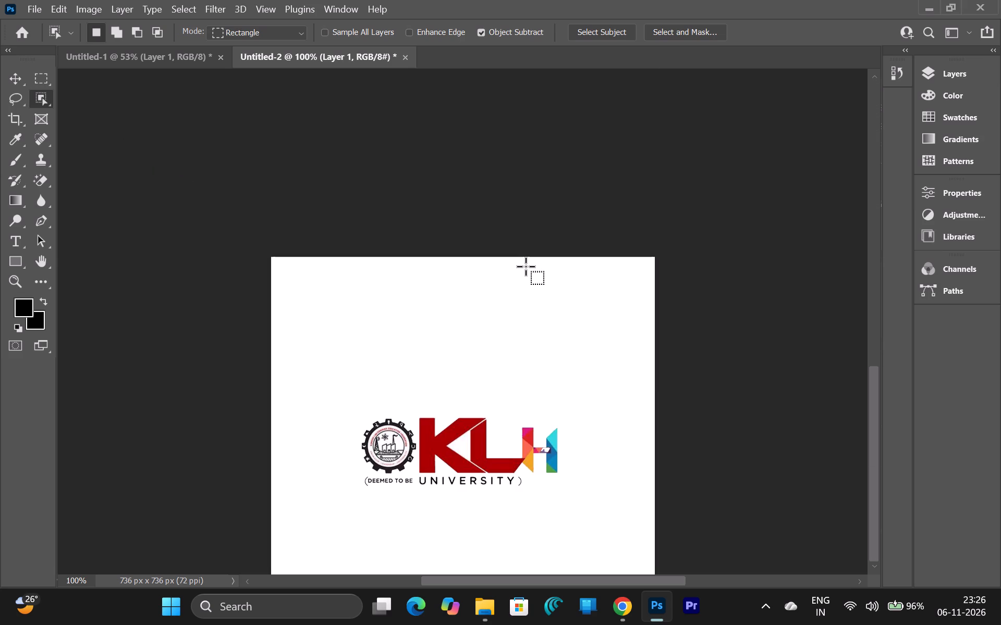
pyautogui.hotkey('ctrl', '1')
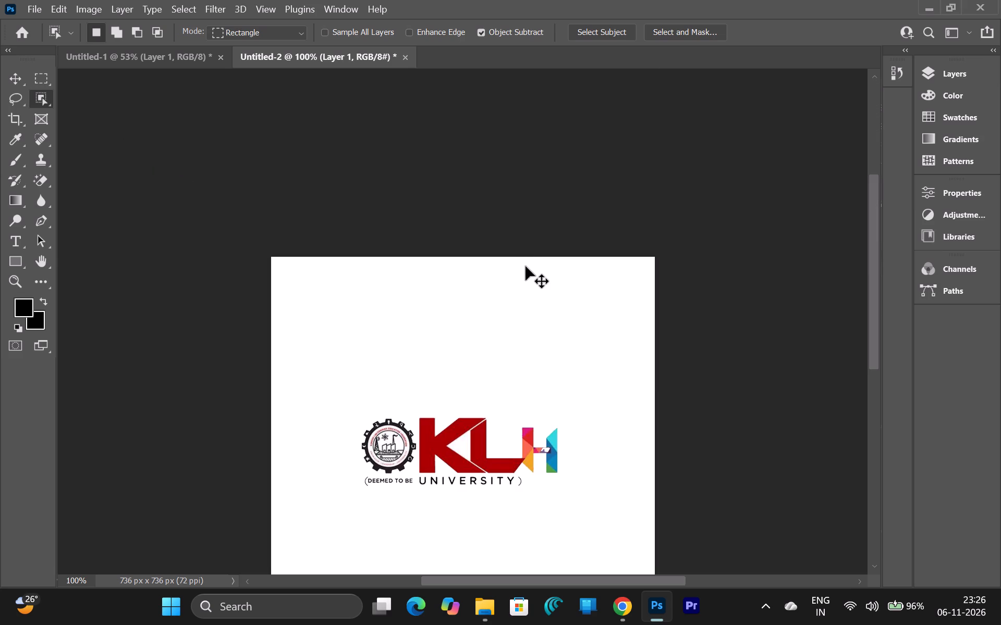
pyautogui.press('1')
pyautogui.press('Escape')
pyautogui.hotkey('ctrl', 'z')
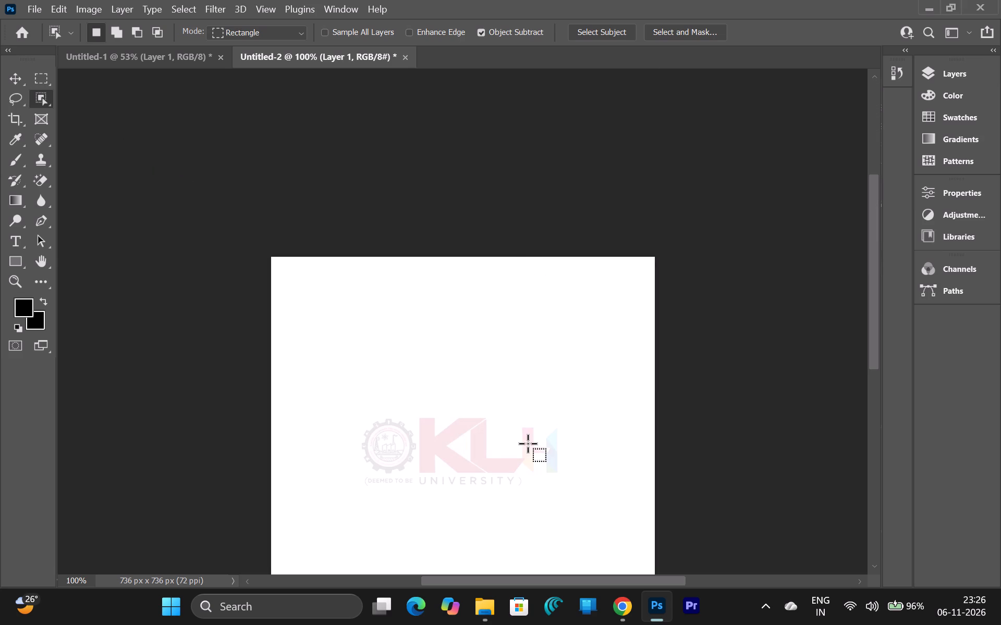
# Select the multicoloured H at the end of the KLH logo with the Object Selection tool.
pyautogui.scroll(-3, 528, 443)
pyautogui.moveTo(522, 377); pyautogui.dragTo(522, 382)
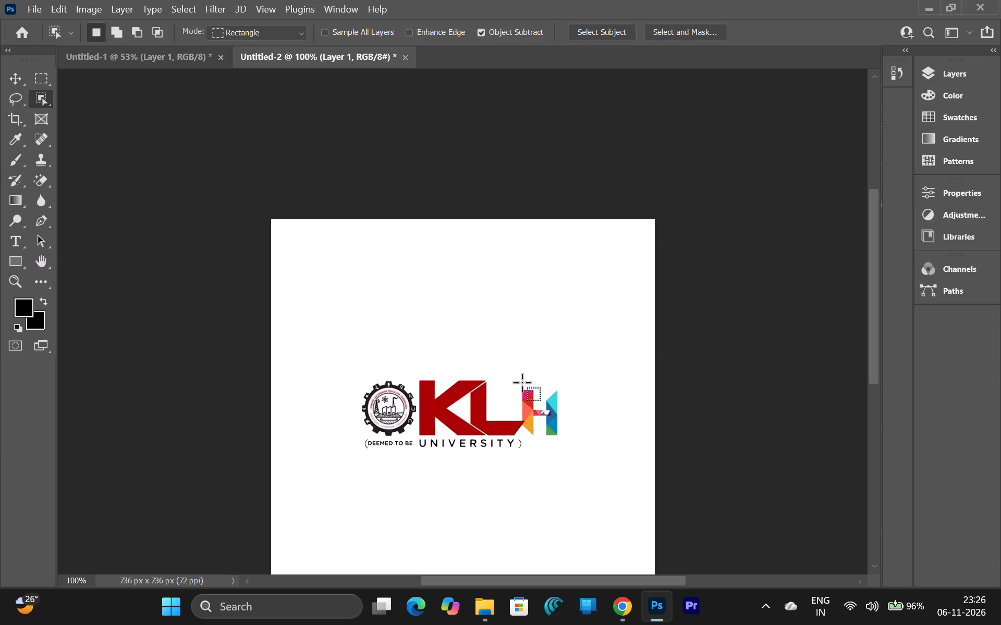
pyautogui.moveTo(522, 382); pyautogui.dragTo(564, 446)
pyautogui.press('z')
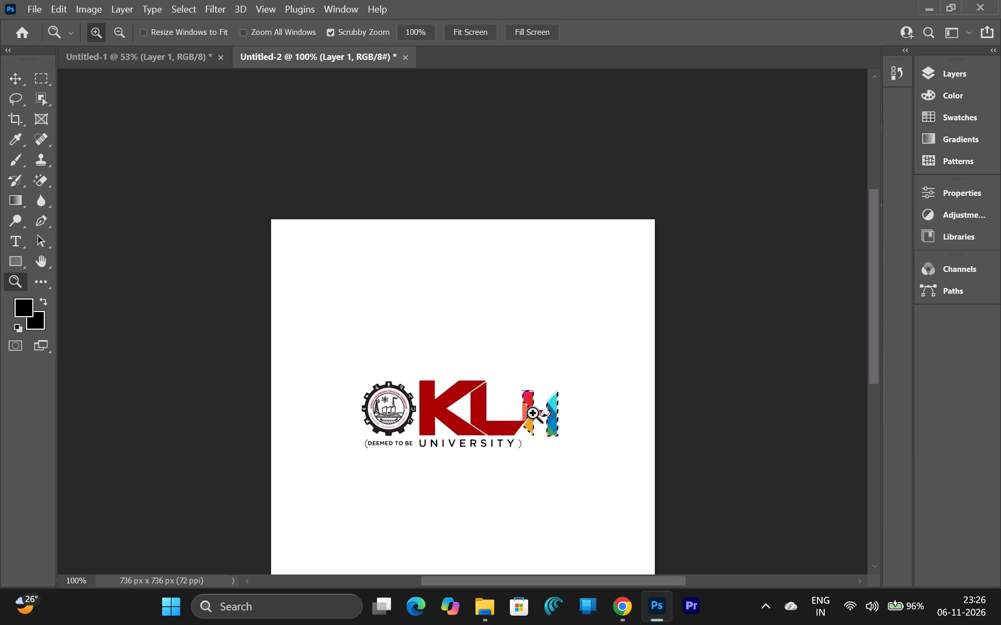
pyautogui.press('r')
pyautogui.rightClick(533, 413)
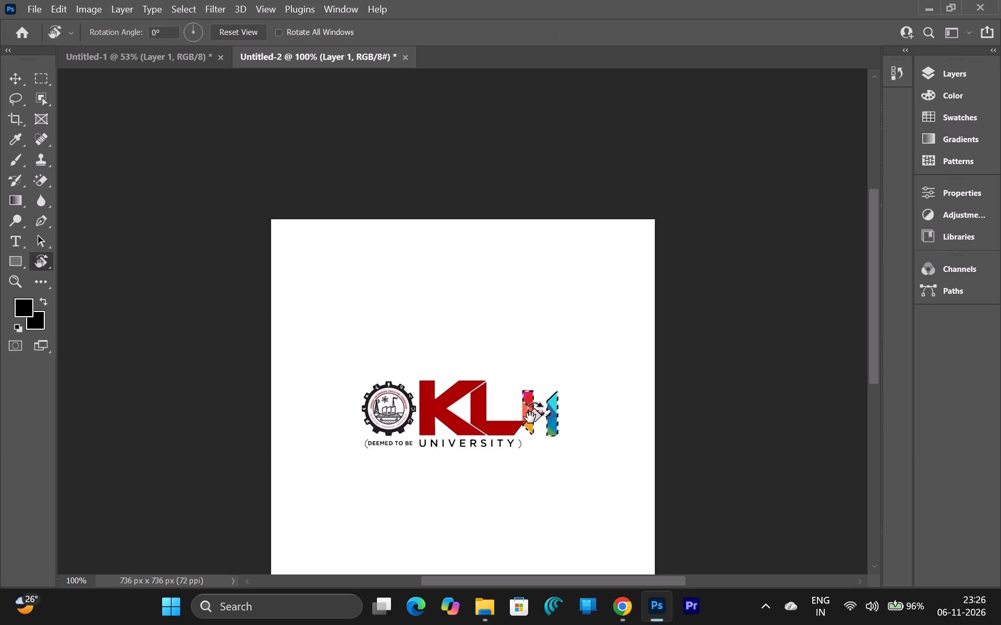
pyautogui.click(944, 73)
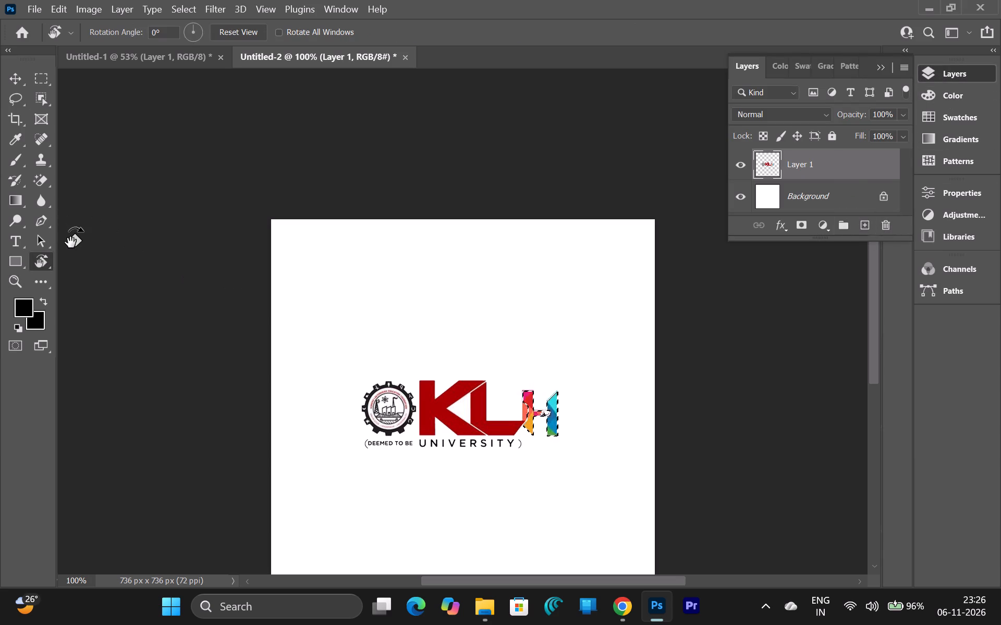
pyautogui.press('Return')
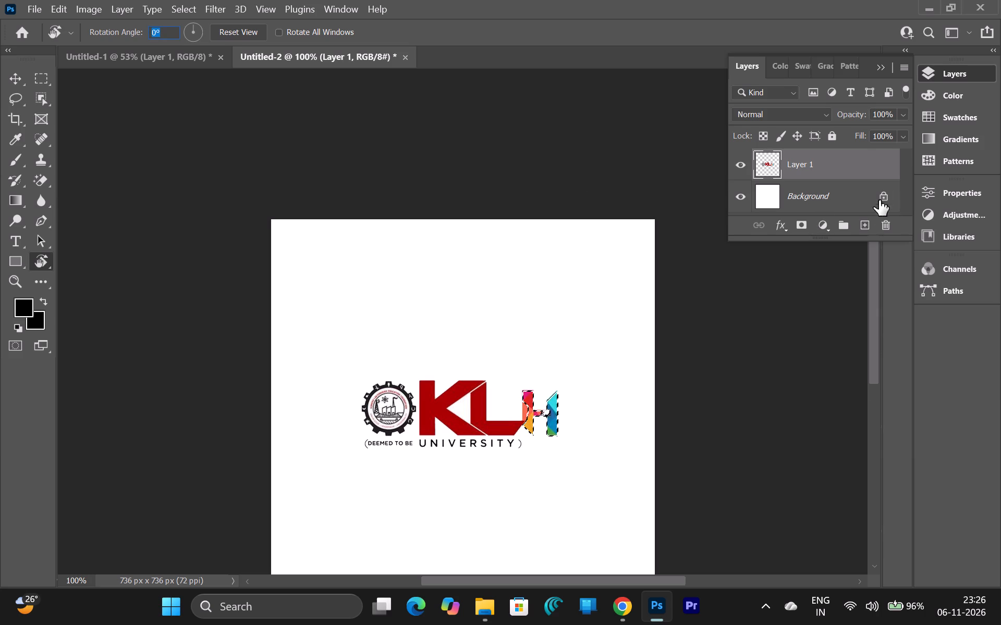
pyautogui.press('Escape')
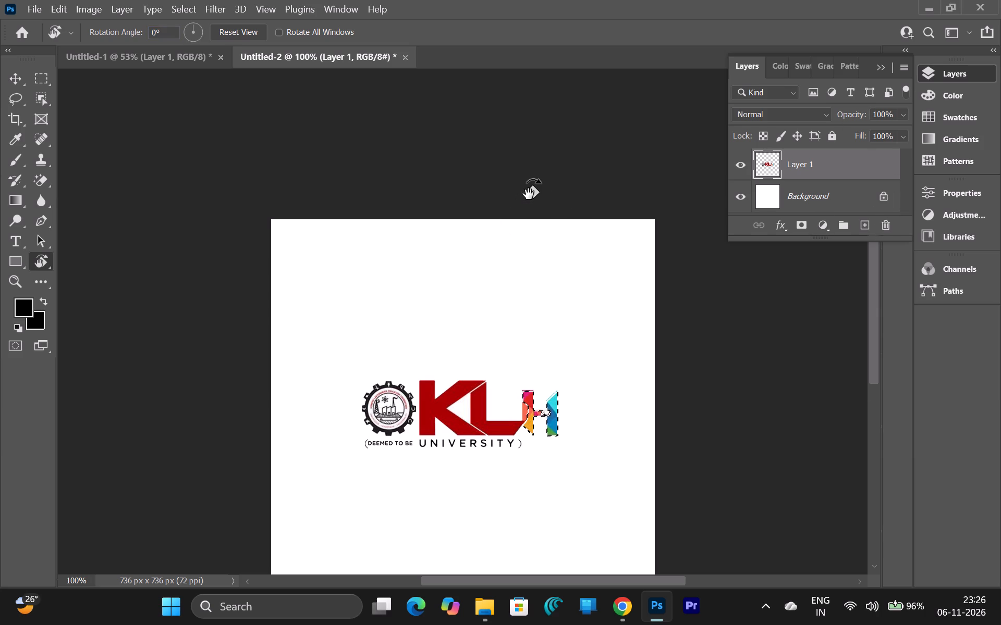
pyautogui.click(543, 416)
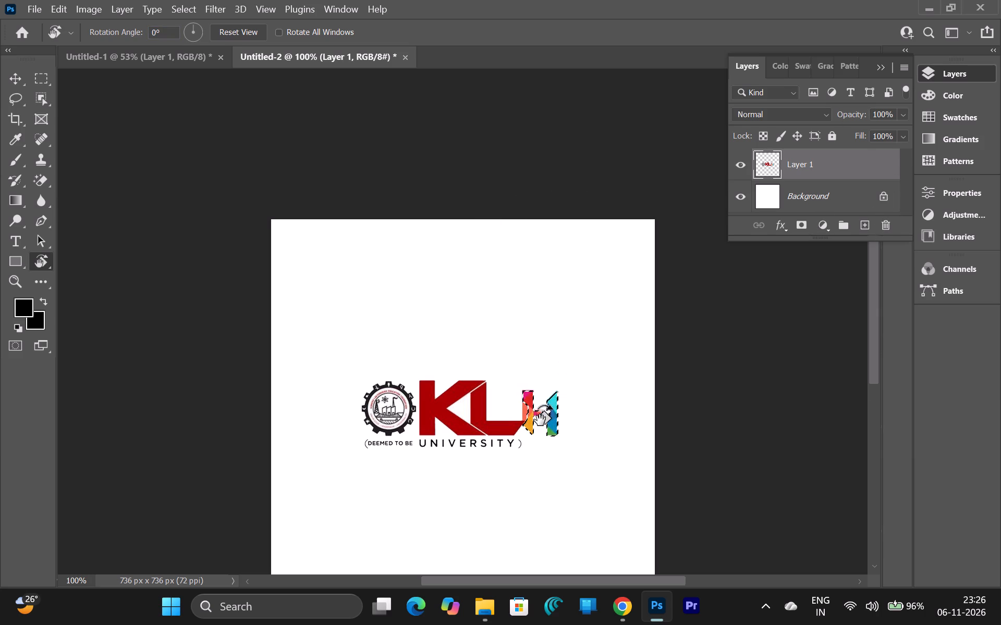
# Clear the current selection and reselect the multicoloured H of the logo on Layer 1 with the Object Selection tool.
pyautogui.press('w')
pyautogui.click(553, 414)
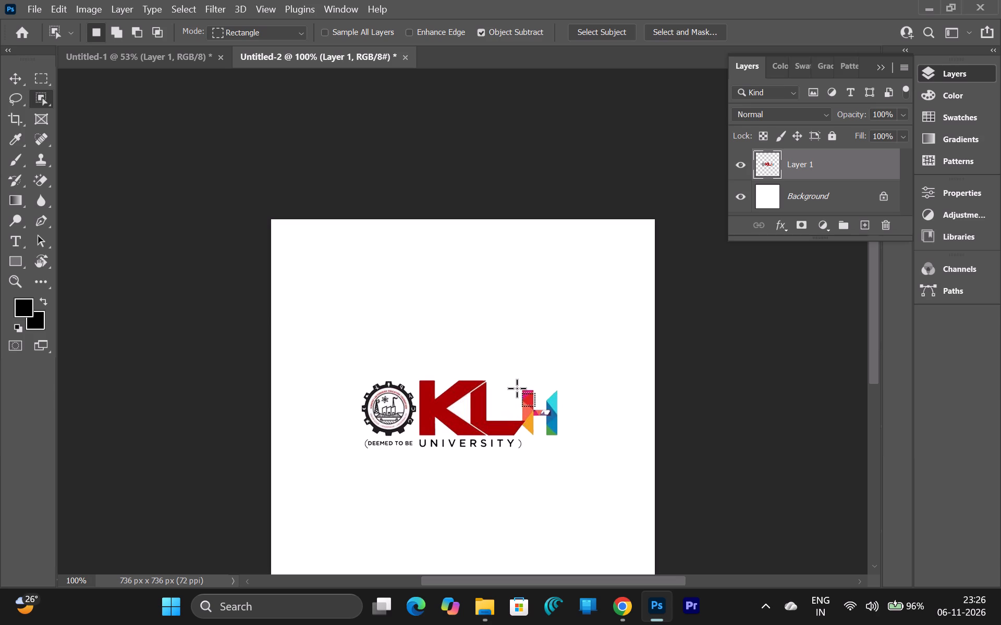
pyautogui.moveTo(519, 386); pyautogui.dragTo(563, 441)
pyautogui.press('Return')
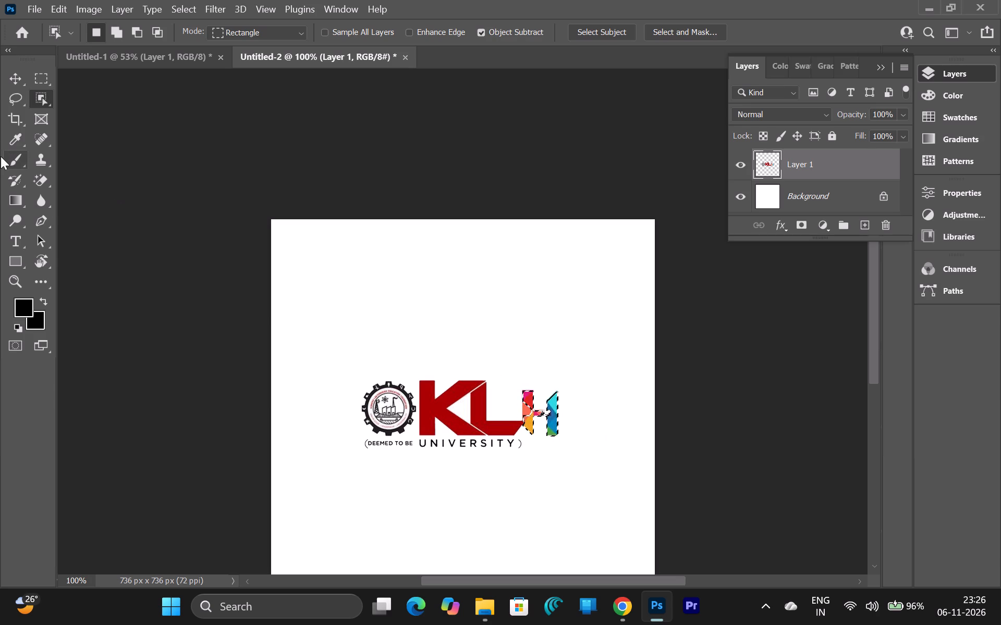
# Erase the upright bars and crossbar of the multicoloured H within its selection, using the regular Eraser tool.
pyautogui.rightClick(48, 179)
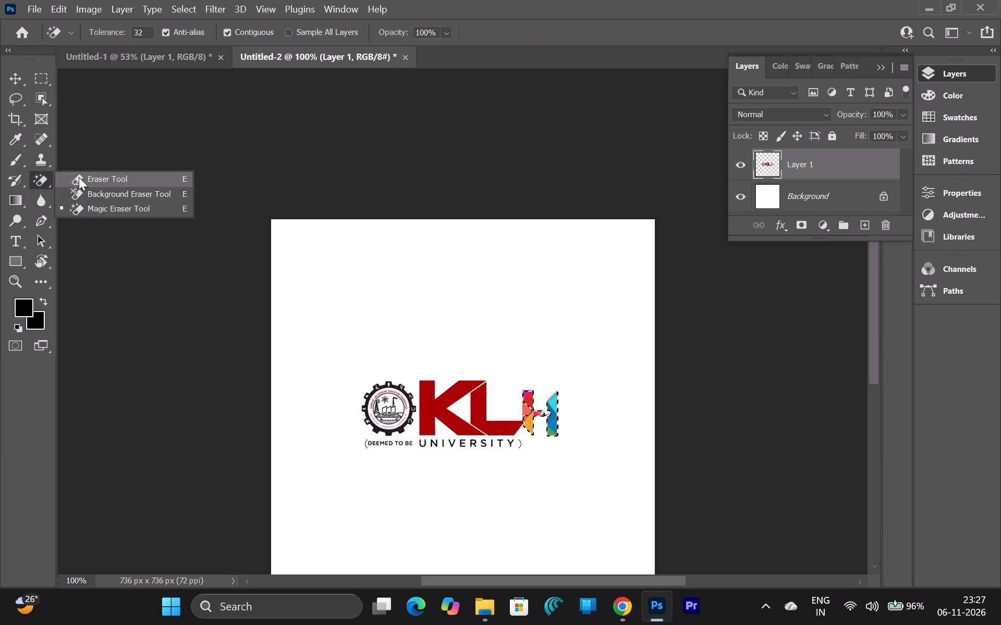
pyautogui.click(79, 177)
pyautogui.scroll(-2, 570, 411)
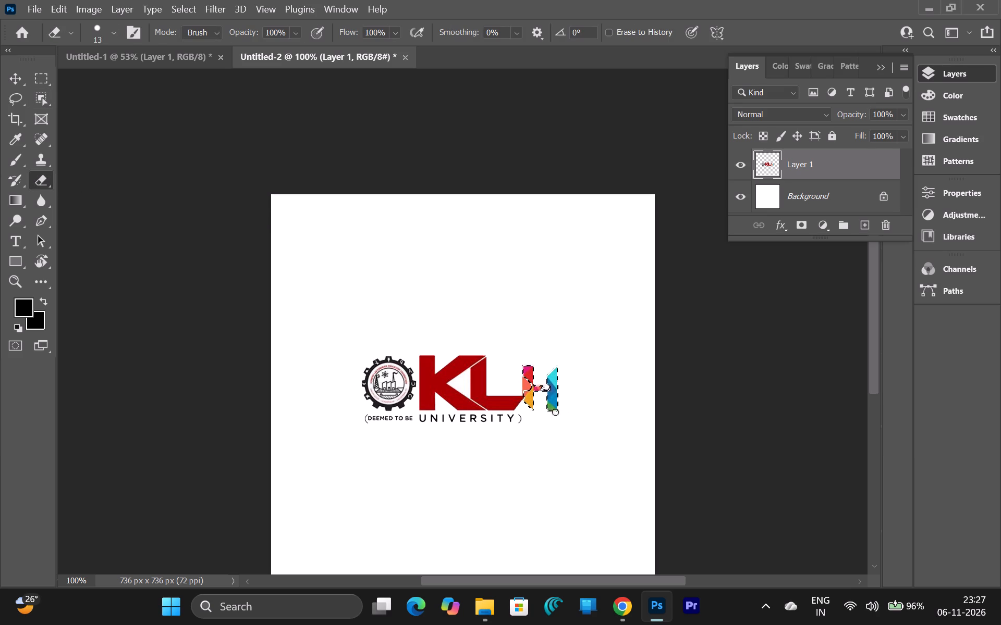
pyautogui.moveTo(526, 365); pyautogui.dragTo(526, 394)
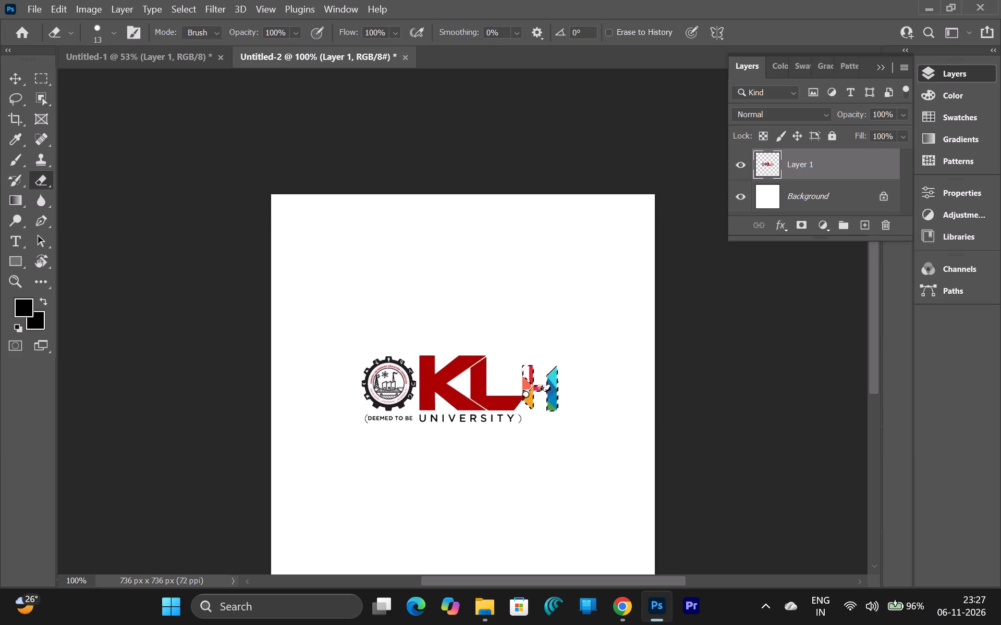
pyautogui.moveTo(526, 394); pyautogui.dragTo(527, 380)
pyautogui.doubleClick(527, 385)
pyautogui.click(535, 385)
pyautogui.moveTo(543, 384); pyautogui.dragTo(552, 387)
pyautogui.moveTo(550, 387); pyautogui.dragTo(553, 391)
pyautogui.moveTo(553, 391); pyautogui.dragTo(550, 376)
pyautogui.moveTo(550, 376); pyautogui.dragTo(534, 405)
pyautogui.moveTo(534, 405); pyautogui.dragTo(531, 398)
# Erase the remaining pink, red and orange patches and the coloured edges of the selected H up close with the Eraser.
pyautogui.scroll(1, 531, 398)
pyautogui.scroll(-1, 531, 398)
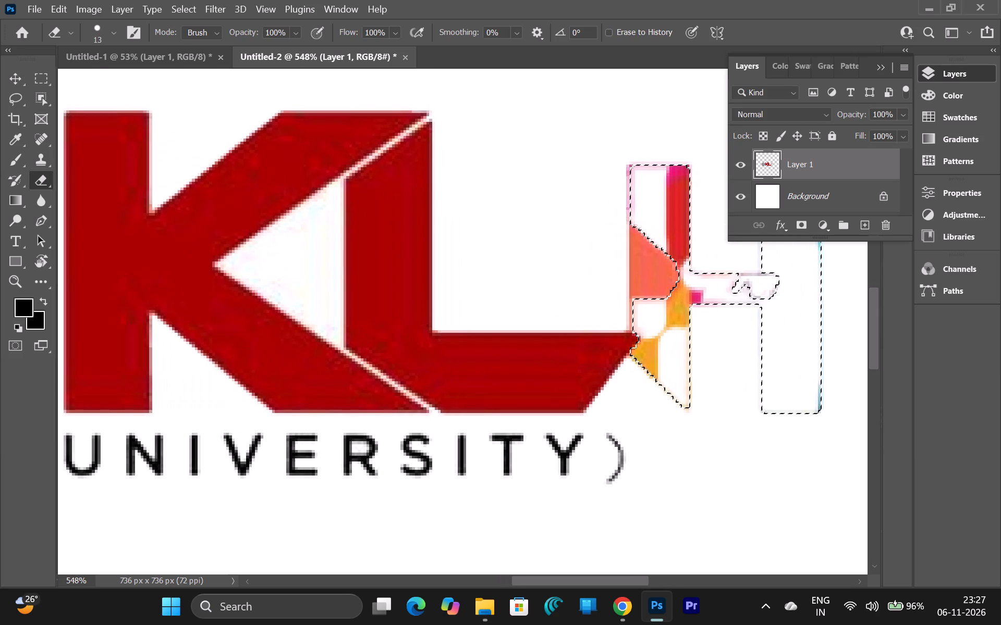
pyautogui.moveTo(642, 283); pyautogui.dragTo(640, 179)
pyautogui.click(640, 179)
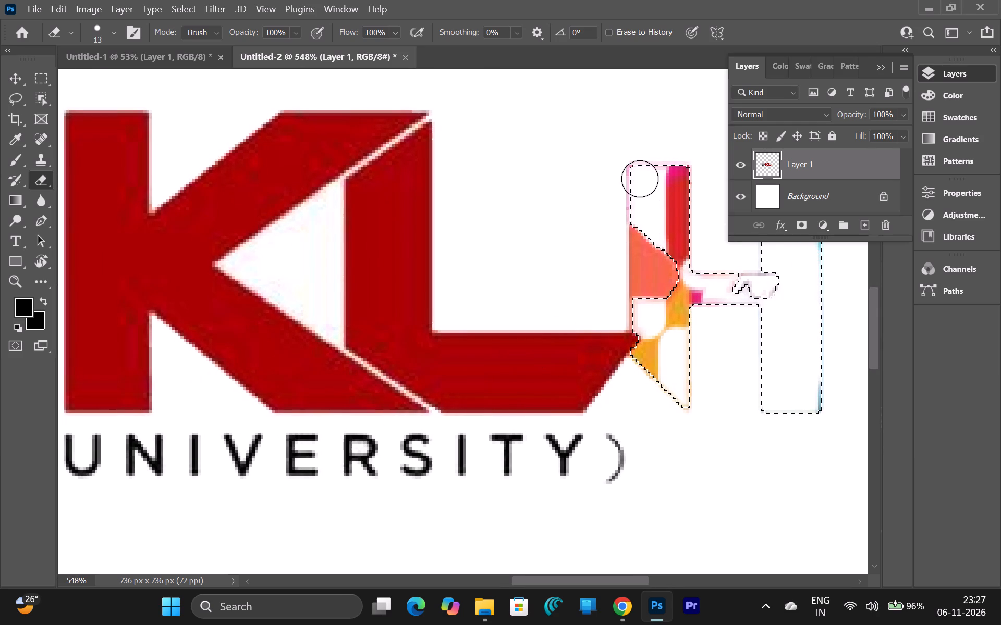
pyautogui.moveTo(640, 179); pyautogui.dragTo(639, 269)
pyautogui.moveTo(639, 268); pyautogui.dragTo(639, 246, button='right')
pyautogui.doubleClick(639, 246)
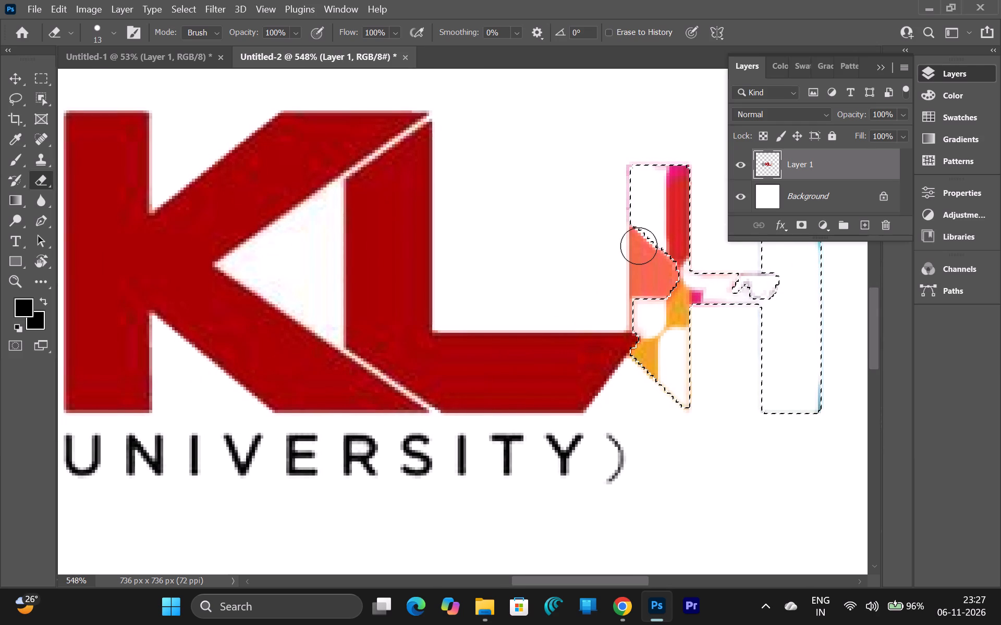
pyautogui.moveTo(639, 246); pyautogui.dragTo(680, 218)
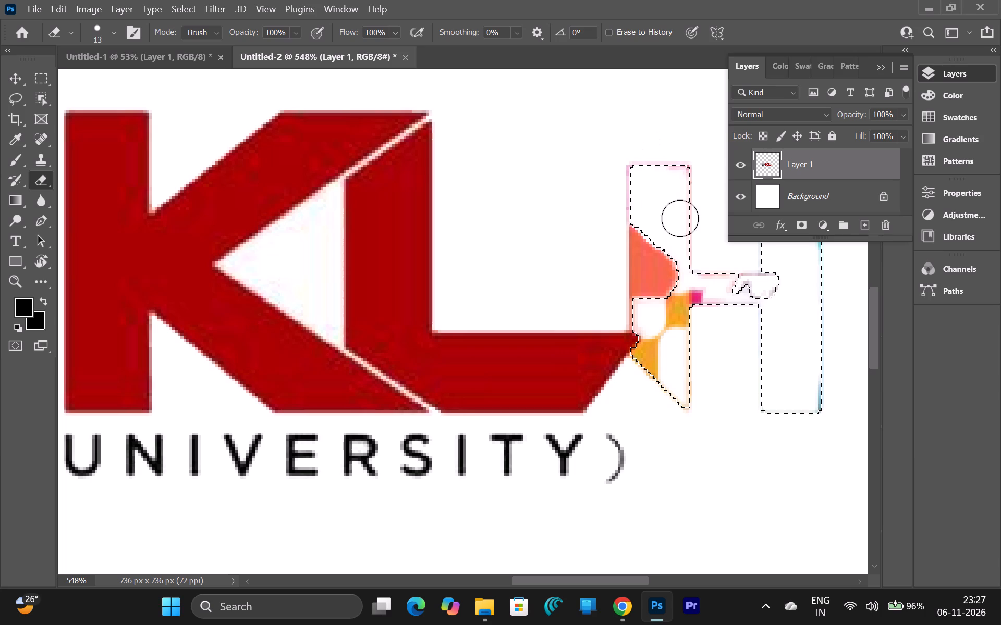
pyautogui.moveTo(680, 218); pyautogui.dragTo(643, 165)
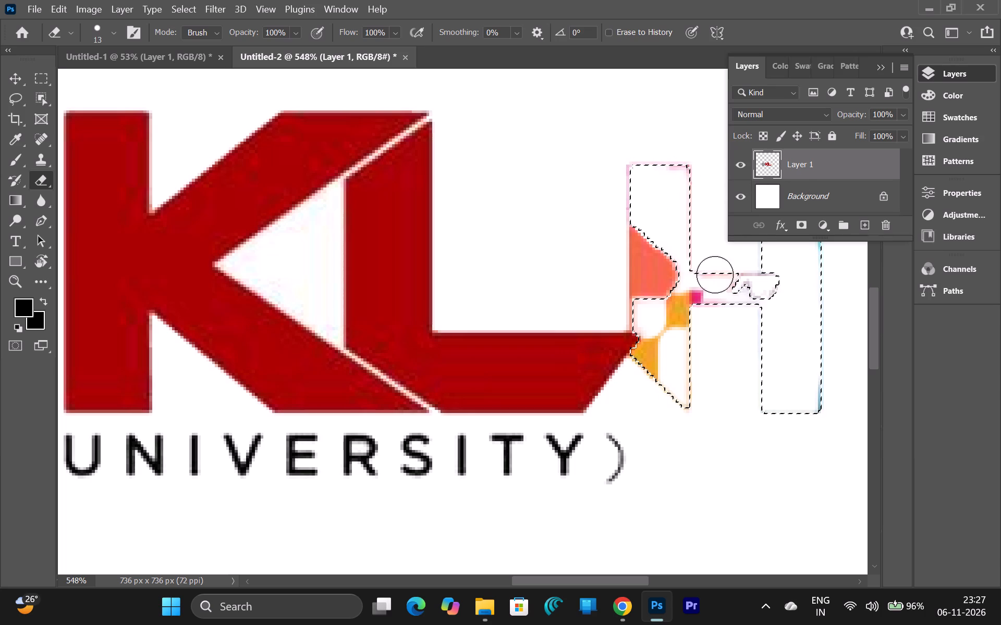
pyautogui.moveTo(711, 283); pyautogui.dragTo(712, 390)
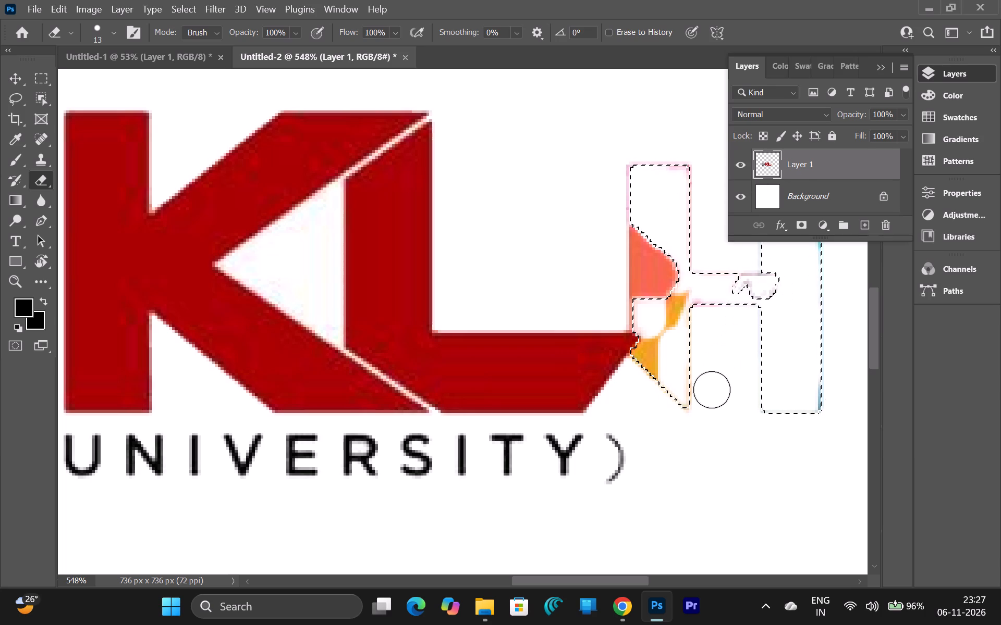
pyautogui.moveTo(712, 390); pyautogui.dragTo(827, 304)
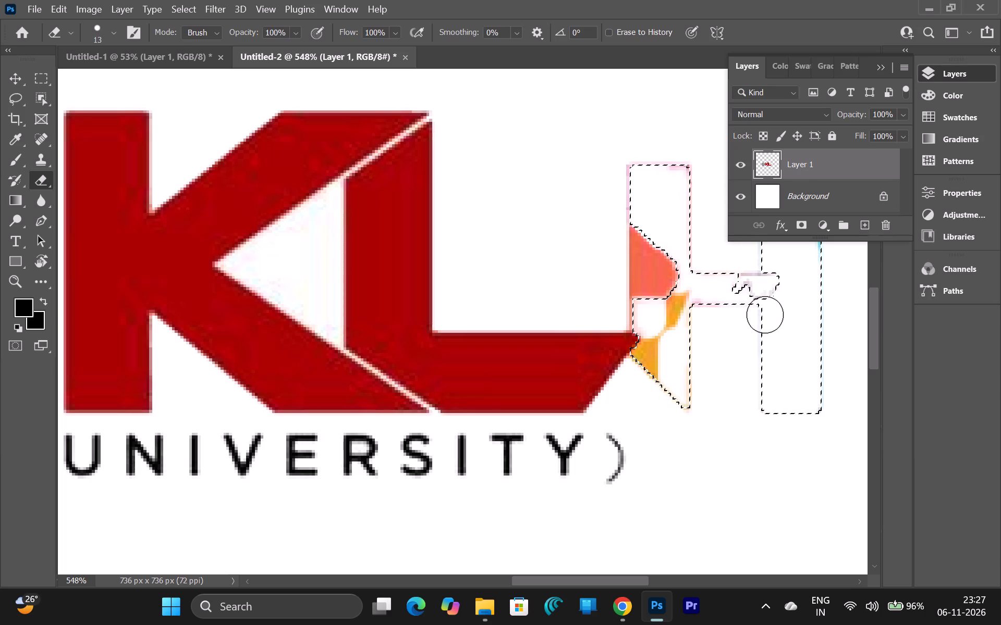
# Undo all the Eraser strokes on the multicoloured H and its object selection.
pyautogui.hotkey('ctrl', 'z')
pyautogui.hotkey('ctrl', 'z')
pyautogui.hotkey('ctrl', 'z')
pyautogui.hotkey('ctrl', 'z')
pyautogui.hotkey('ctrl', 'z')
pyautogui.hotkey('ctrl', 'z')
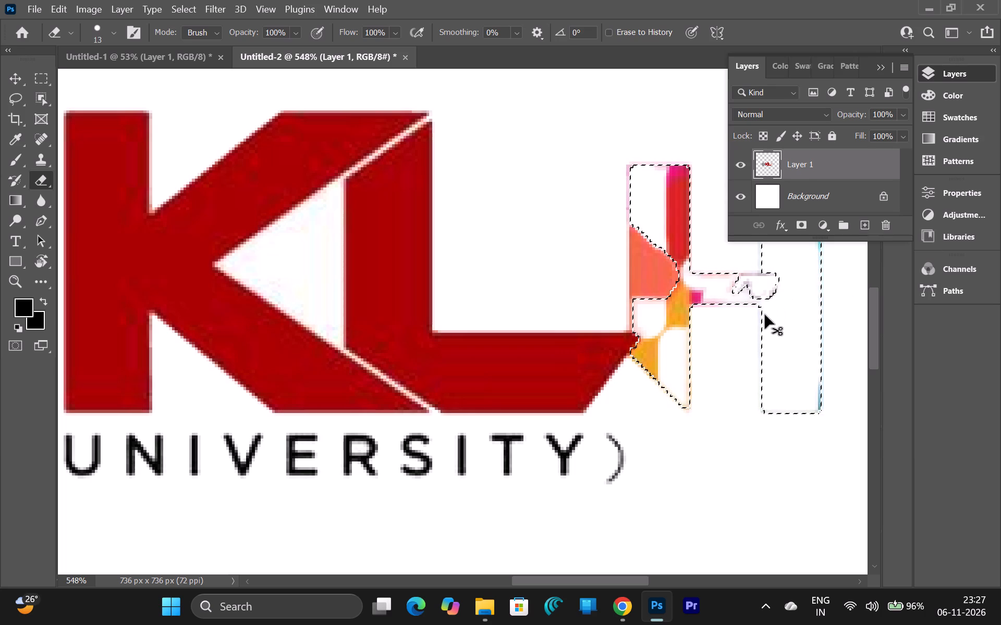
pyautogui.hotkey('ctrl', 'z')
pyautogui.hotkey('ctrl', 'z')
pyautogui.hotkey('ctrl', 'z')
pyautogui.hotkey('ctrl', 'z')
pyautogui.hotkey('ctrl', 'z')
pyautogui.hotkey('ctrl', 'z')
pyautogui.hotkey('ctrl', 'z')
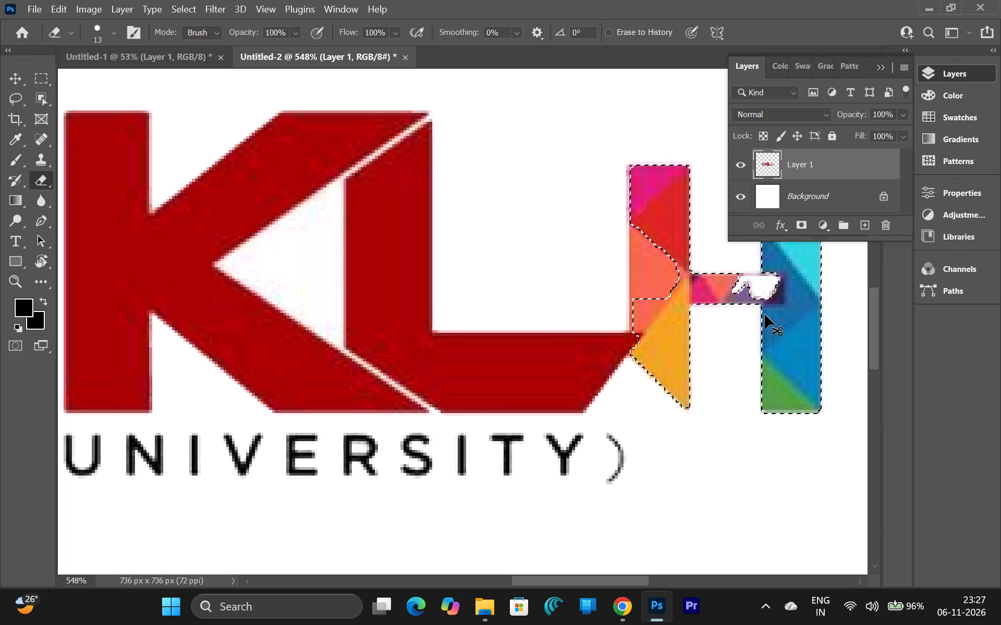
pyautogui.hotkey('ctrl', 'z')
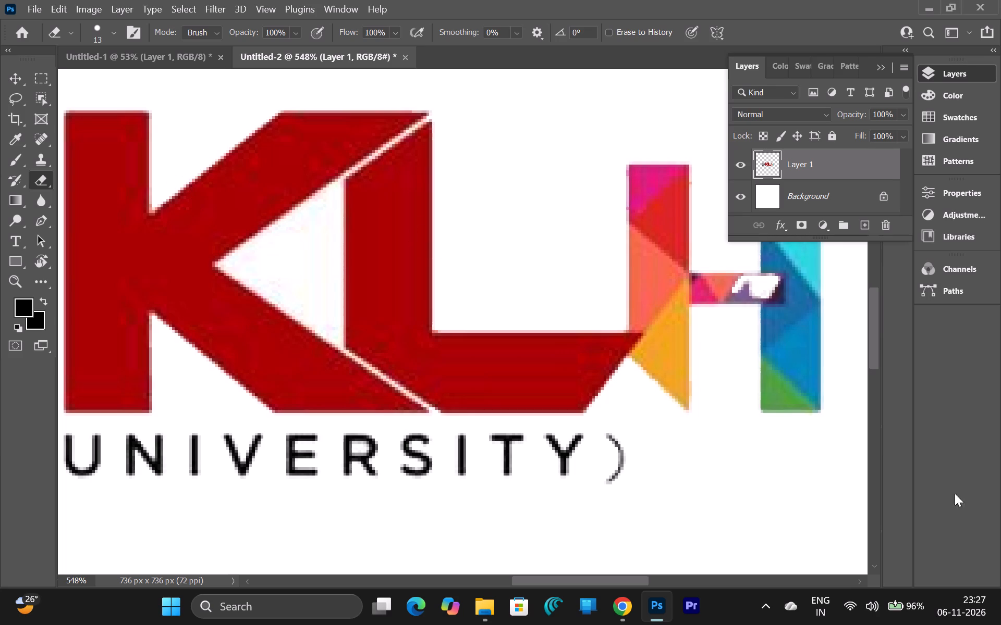
# Erase the whole multicoloured H freehand with the Eraser, leaving the red KL letters, the emblem and the university text.
pyautogui.moveTo(785, 353); pyautogui.dragTo(787, 278)
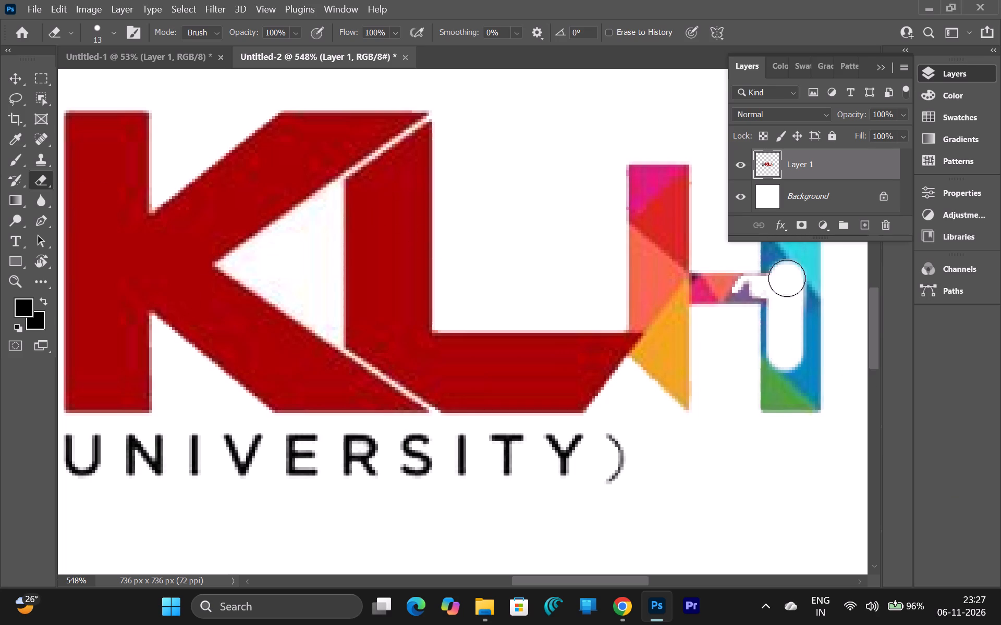
pyautogui.moveTo(787, 278); pyautogui.dragTo(725, 355)
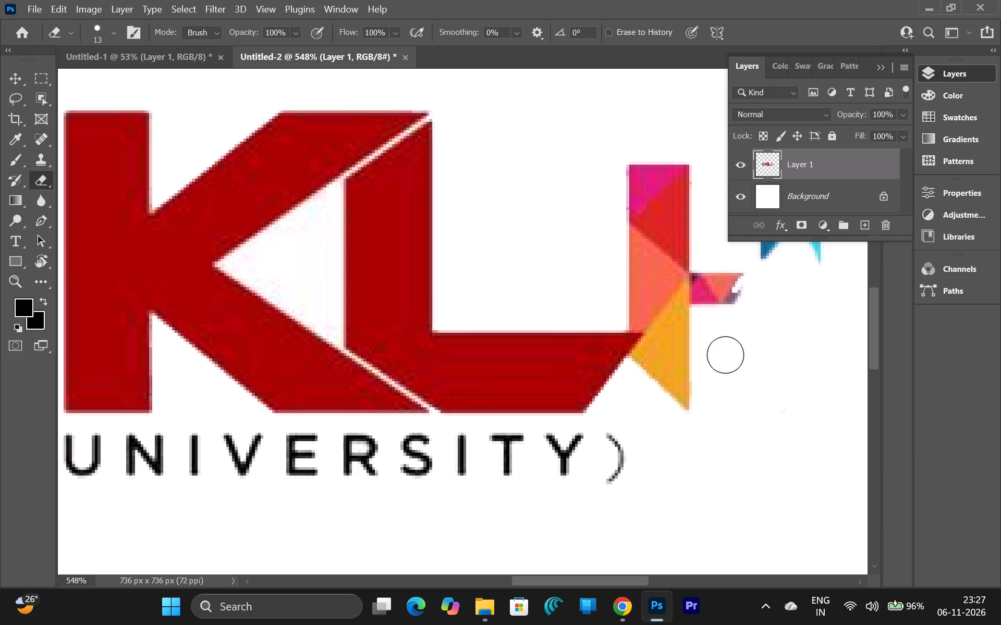
pyautogui.moveTo(725, 355); pyautogui.dragTo(676, 401)
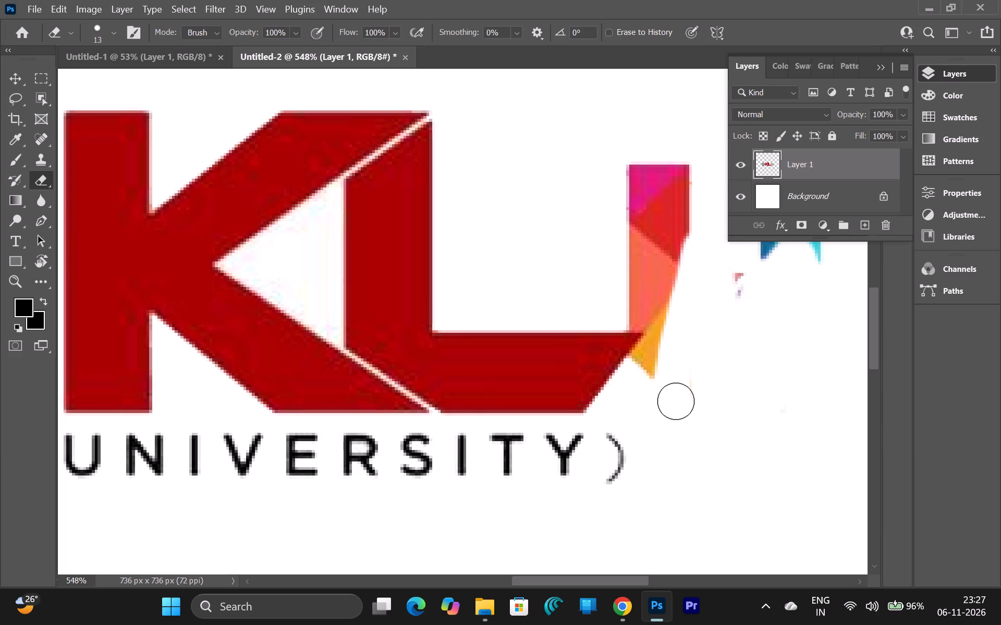
pyautogui.moveTo(676, 401); pyautogui.dragTo(657, 348)
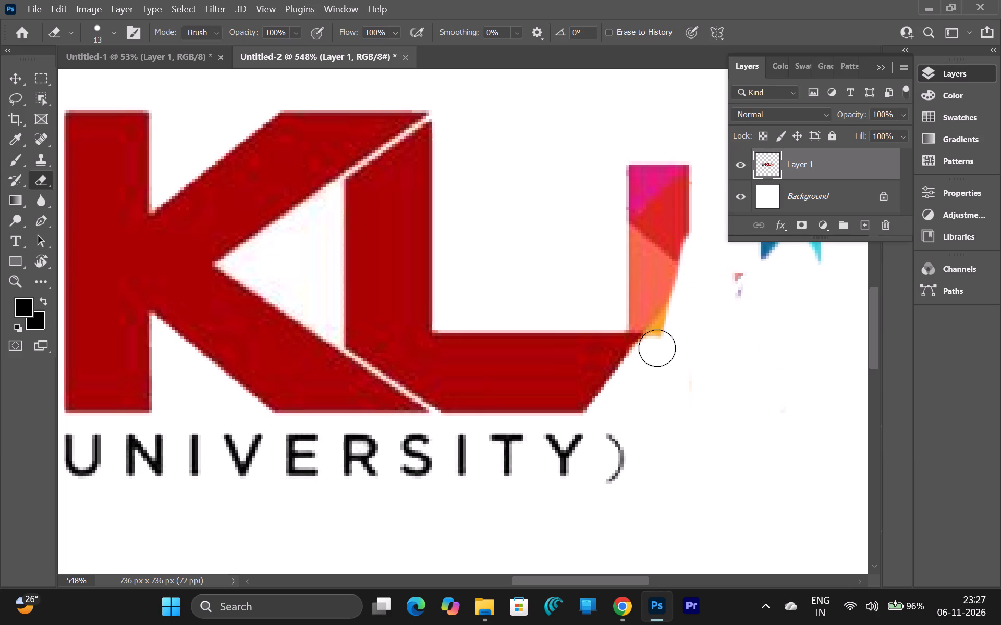
pyautogui.moveTo(657, 348); pyautogui.dragTo(780, 247)
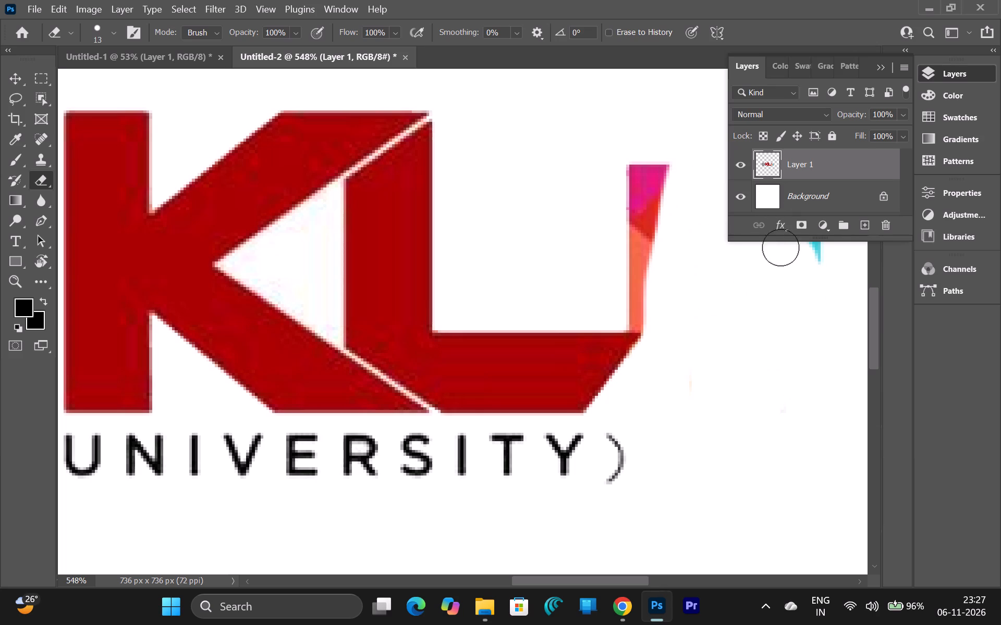
pyautogui.moveTo(780, 247); pyautogui.dragTo(796, 262)
pyautogui.click(883, 68)
pyautogui.moveTo(788, 232); pyautogui.dragTo(821, 154)
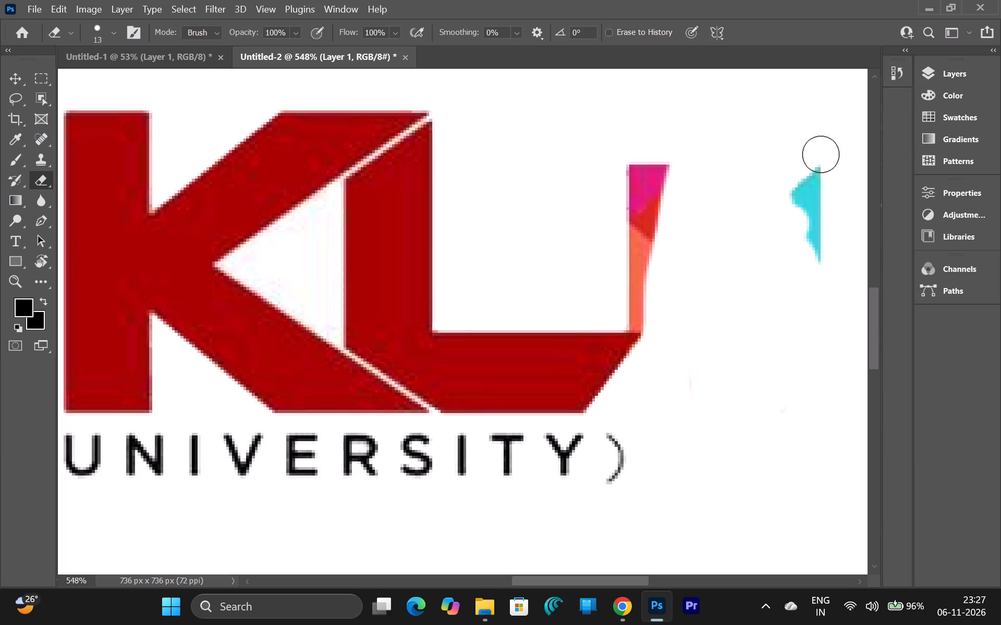
pyautogui.moveTo(821, 154); pyautogui.dragTo(626, 314)
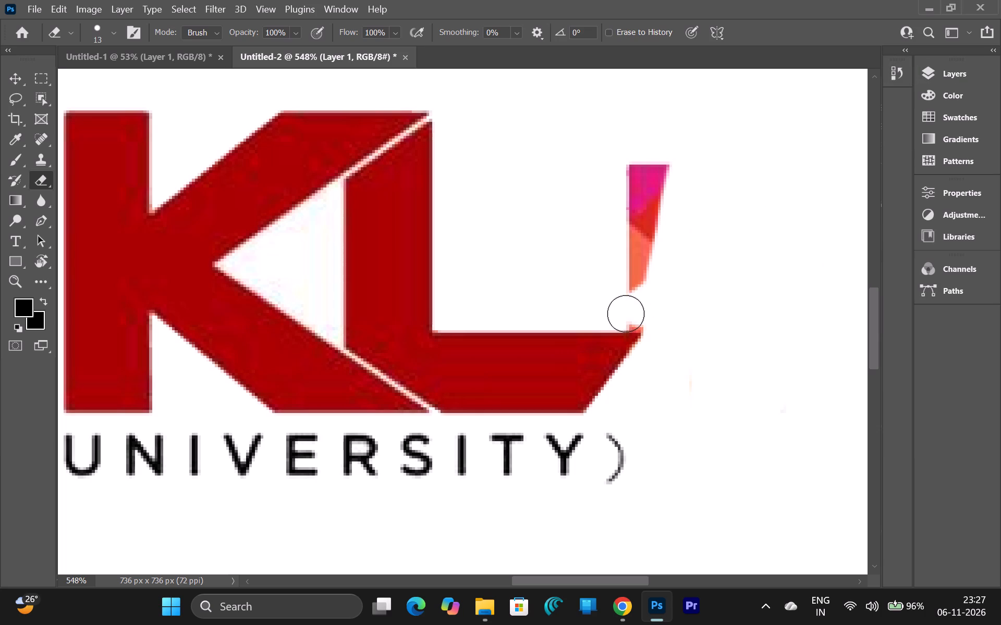
pyautogui.moveTo(626, 314); pyautogui.dragTo(667, 177)
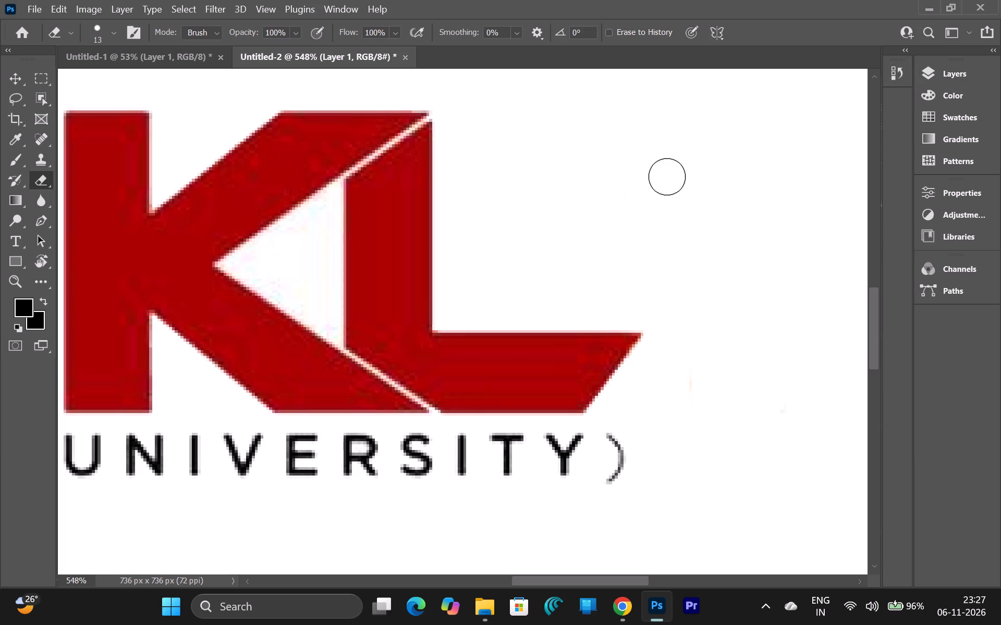
pyautogui.scroll(3, 667, 177)
pyautogui.scroll(-2, 667, 177)
pyautogui.press('Return')
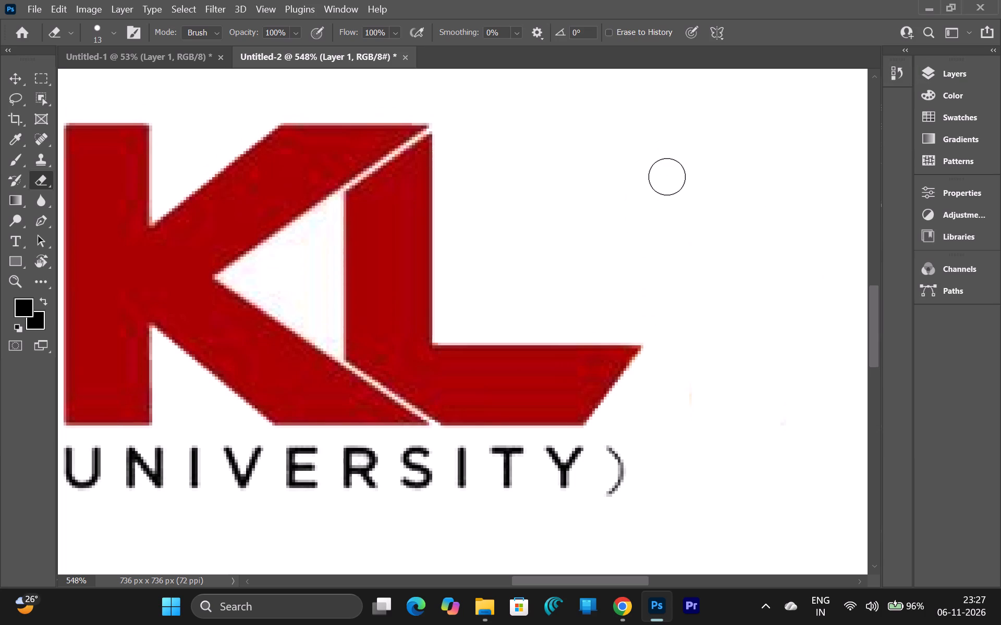
pyautogui.press('Escape')
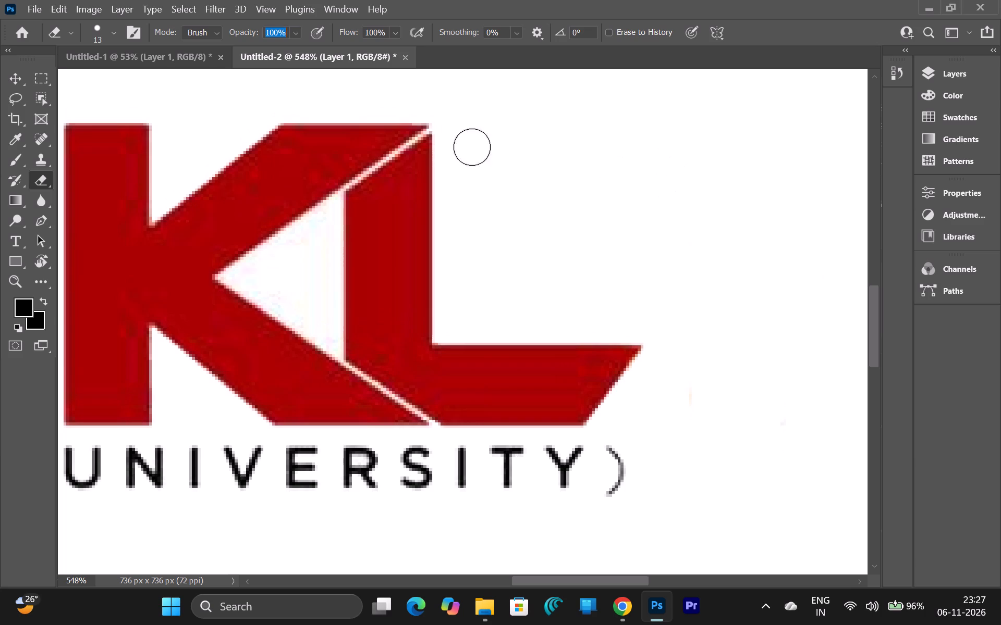
pyautogui.hotkey('ctrl', '0')
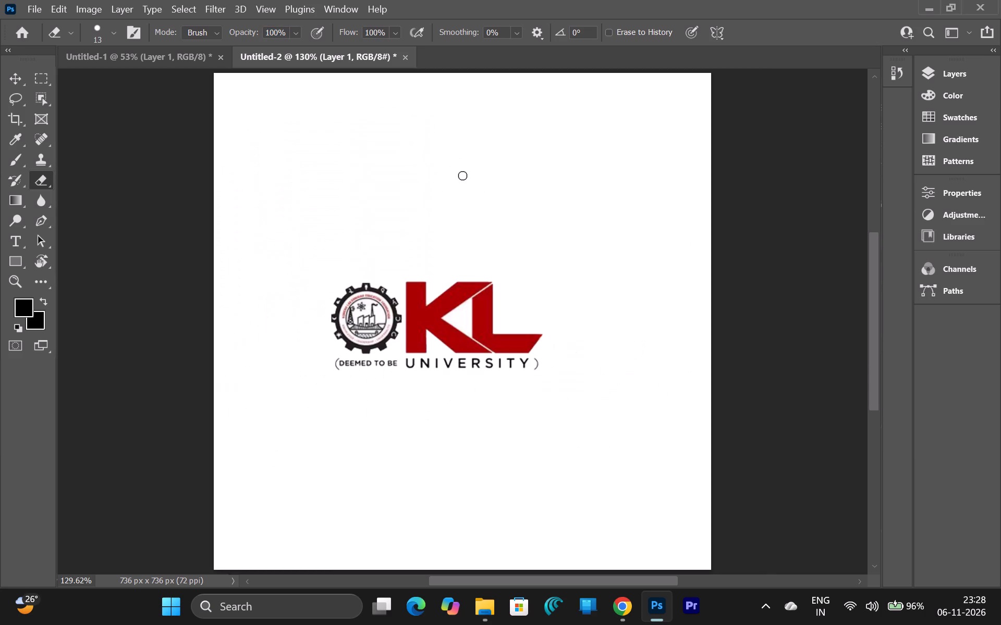
# Select the cleaned KL University logo with the Object Selection tool, copy it and paste it into the 1200 x 1800 px Diwali poster.
pyautogui.scroll(-1, 326, 316)
pyautogui.press('w')
pyautogui.moveTo(282, 225); pyautogui.dragTo(606, 448)
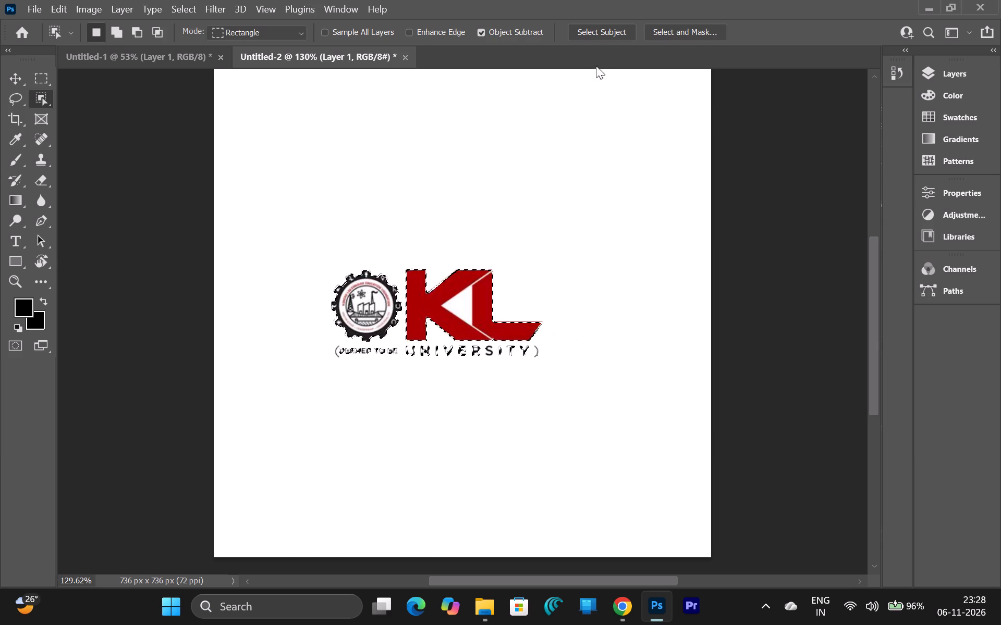
pyautogui.hotkey('ctrl', 'c')
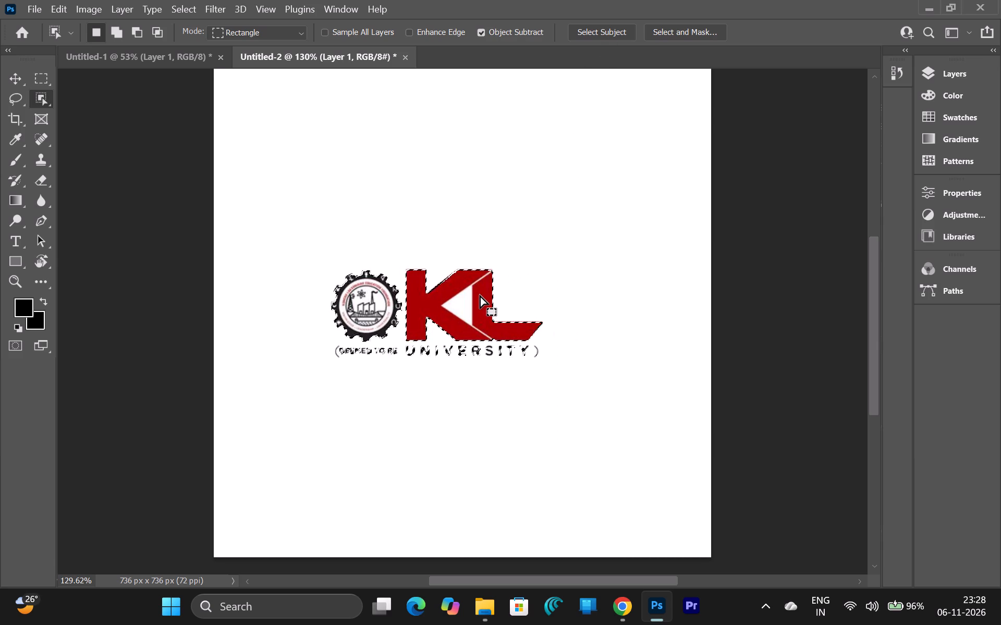
pyautogui.click(128, 57)
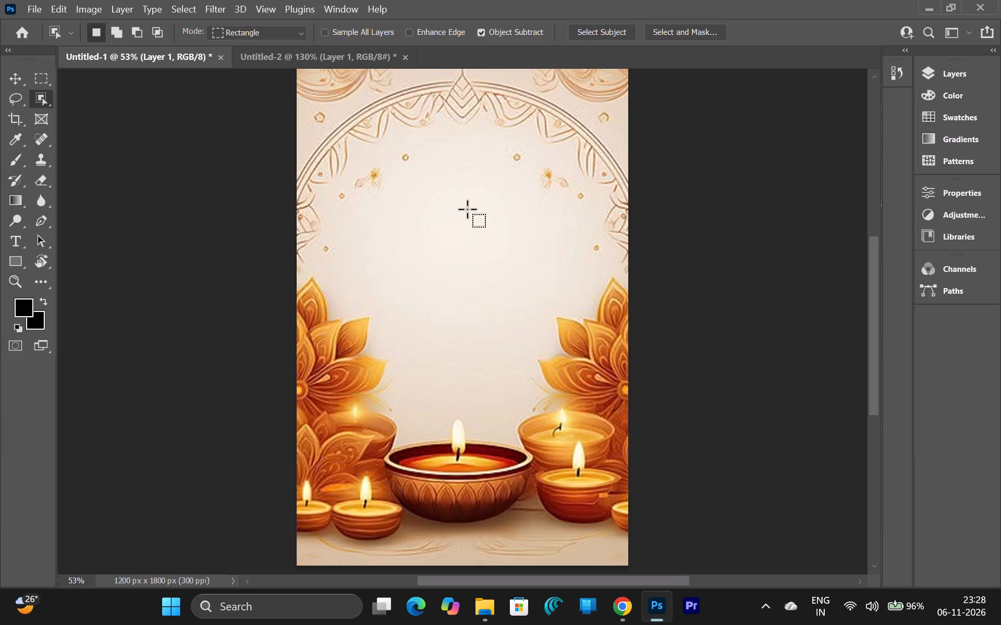
pyautogui.hotkey('ctrl', 'v')
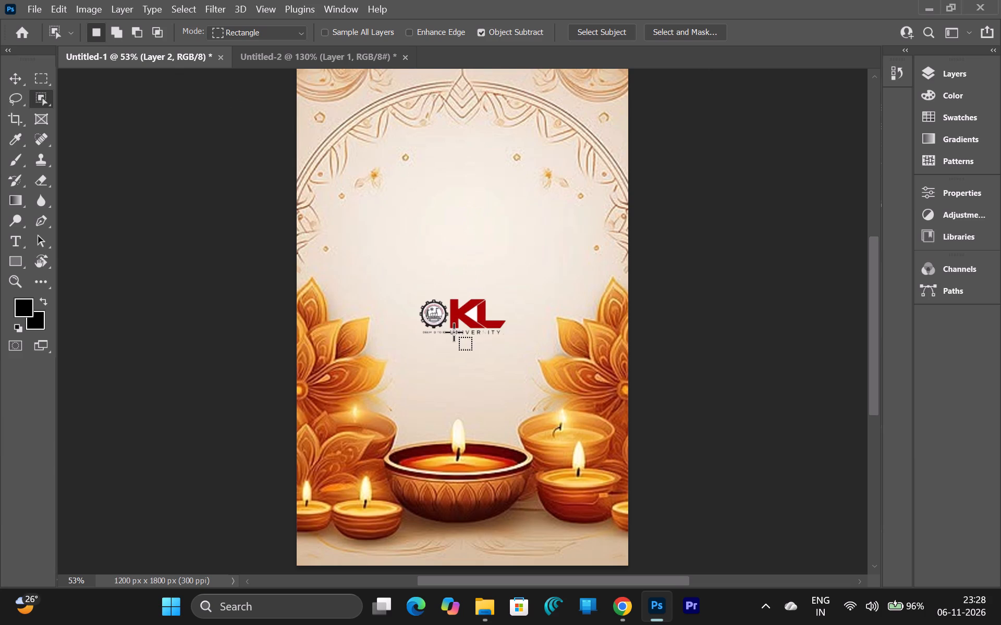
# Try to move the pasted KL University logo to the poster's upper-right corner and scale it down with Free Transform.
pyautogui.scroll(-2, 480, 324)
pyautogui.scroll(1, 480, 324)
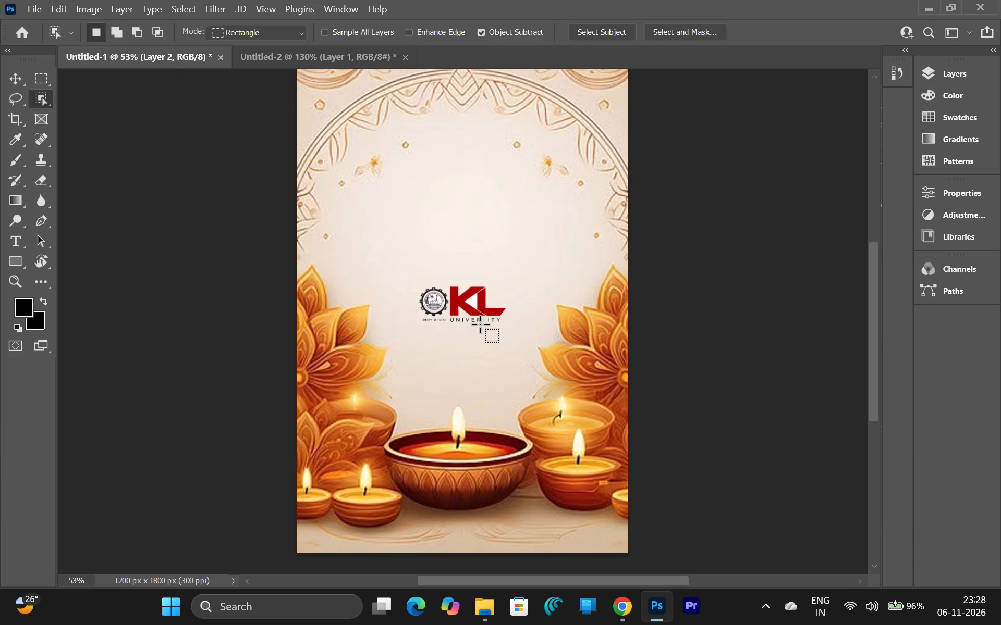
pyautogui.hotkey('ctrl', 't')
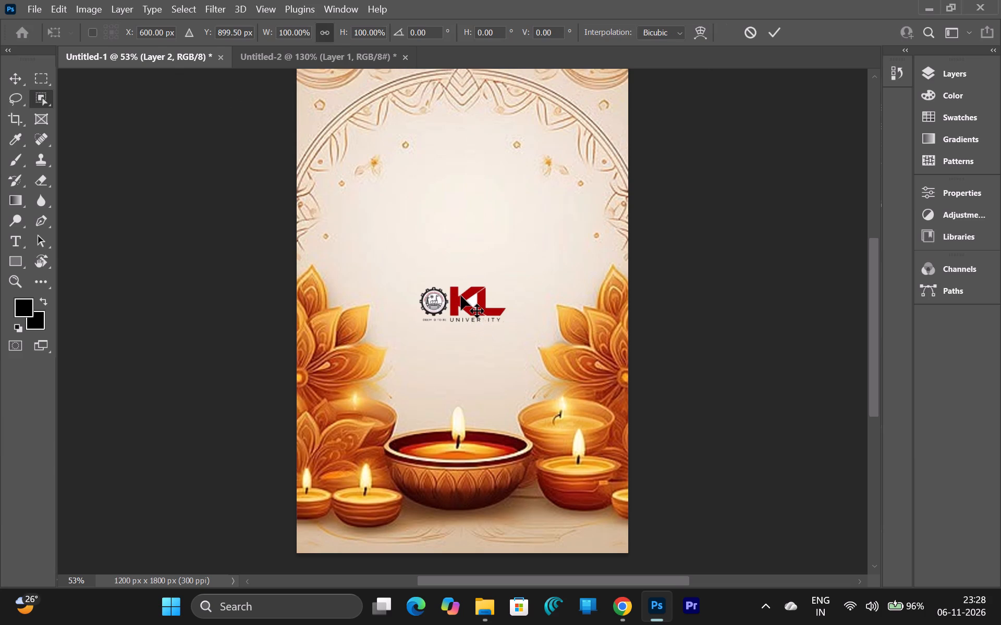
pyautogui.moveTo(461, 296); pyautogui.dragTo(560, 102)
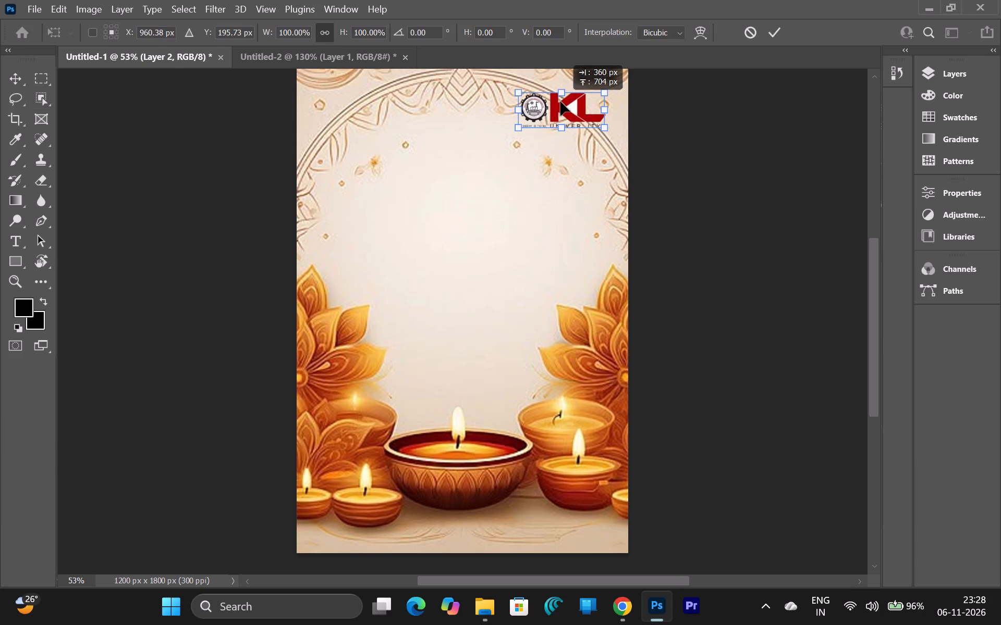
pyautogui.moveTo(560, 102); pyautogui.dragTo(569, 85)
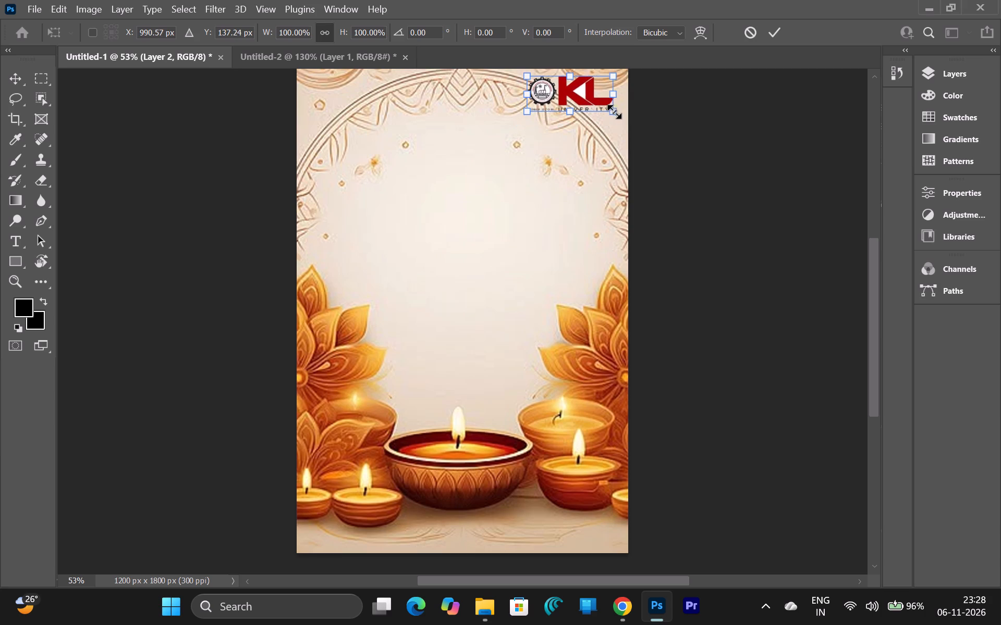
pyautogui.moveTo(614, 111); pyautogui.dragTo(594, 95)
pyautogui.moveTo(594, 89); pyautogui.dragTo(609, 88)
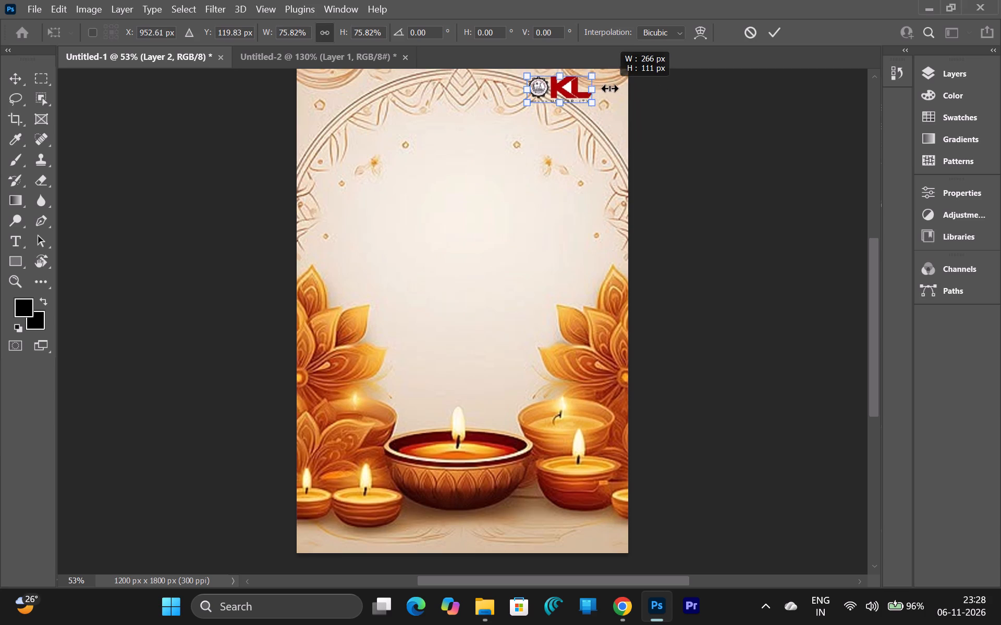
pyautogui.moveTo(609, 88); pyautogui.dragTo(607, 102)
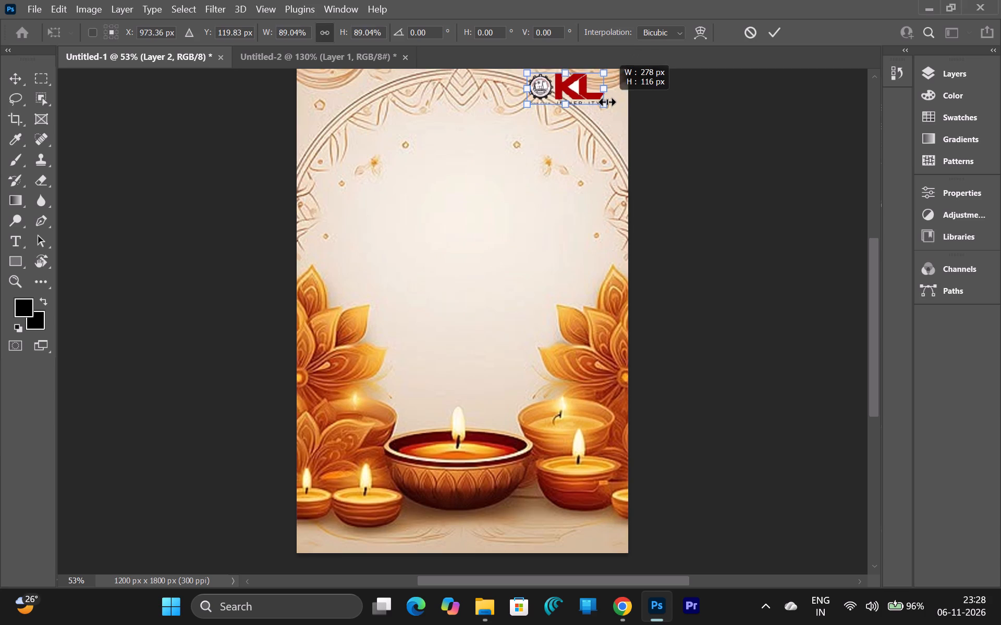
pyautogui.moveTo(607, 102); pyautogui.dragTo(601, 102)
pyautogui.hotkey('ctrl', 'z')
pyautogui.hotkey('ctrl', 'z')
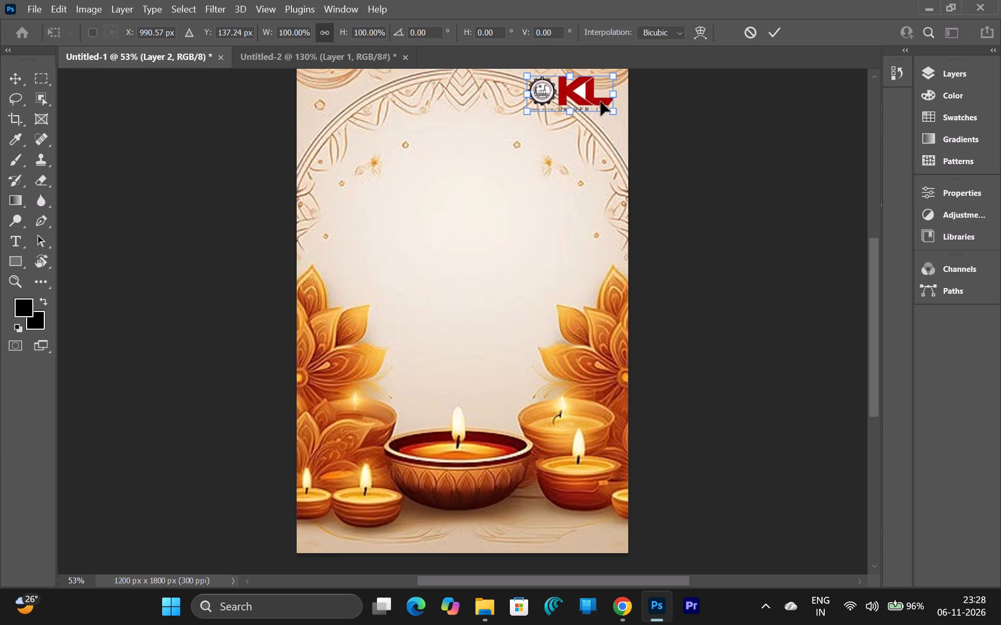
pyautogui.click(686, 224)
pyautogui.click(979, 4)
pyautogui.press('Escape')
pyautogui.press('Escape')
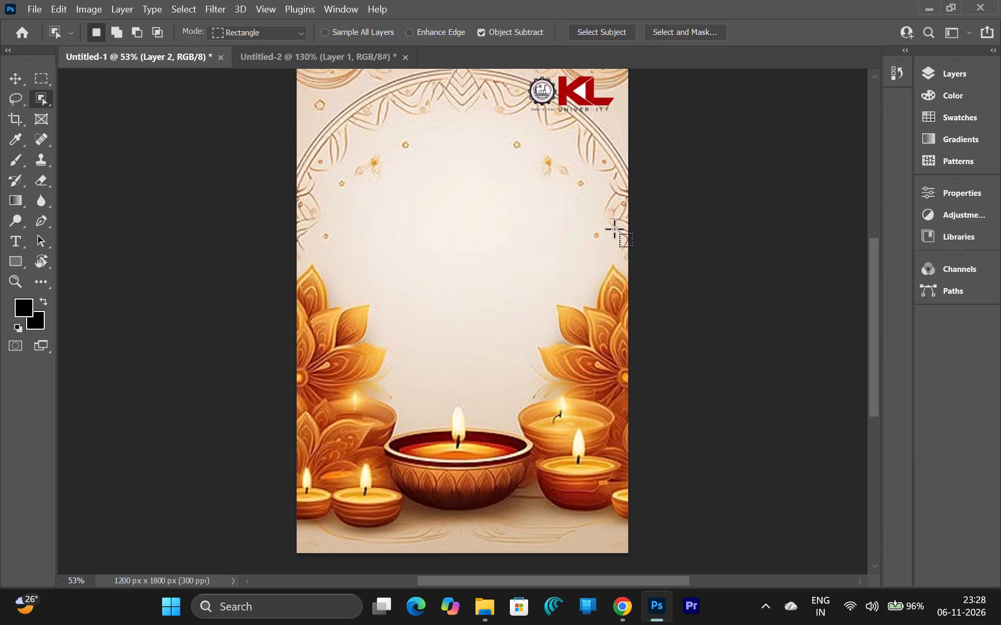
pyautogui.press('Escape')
# Quit Photoshop without saving the logo document Untitled-2 or the Diwali poster Untitled-1.
pyautogui.click(969, 9)
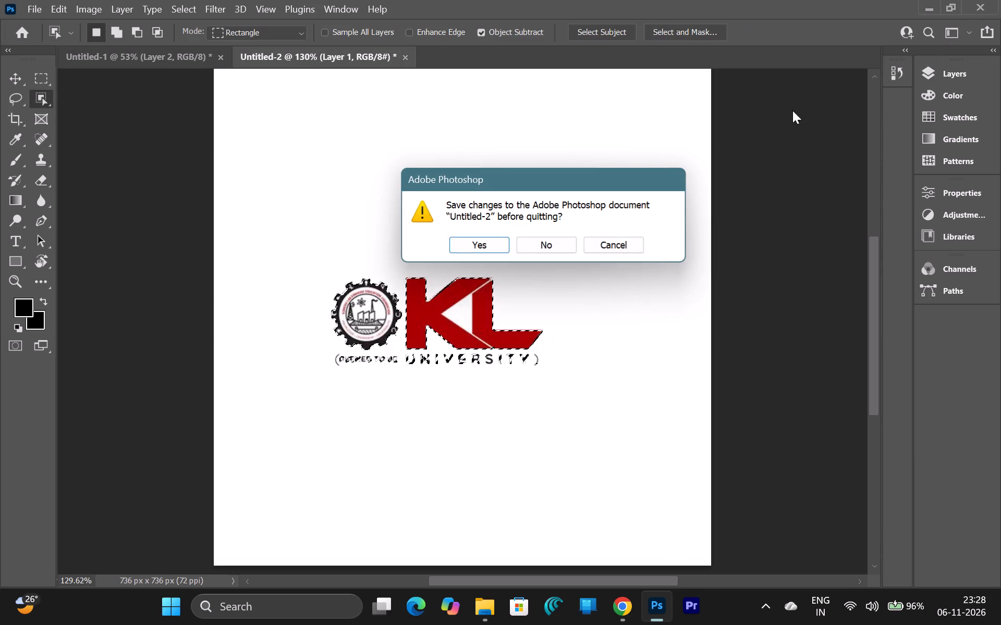
pyautogui.click(529, 244)
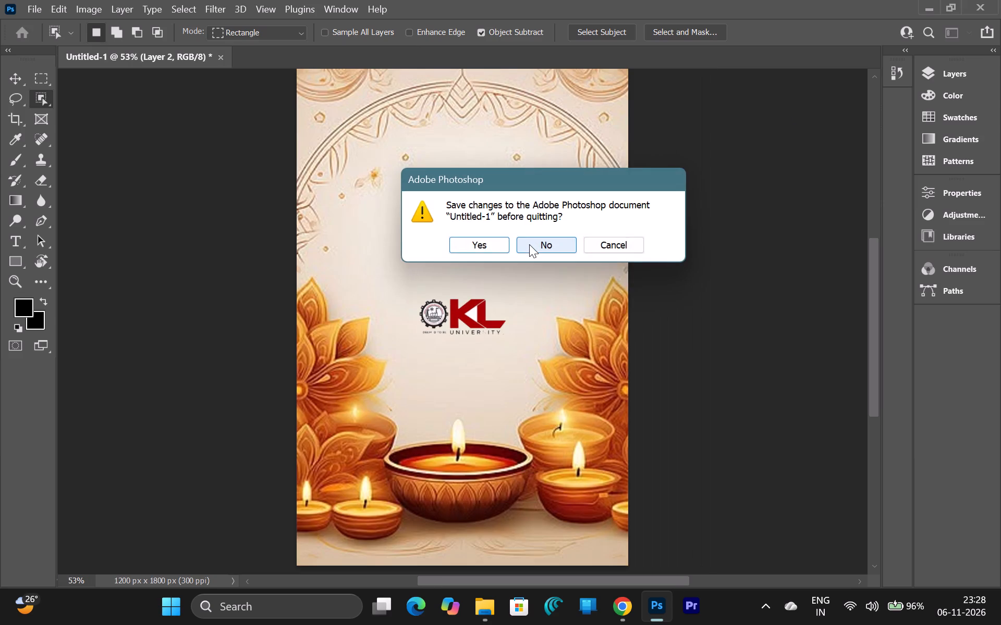
pyautogui.click(529, 244)
# Close the Chrome window with the Pinterest logo page and the File Explorer window.
pyautogui.click(984, 0)
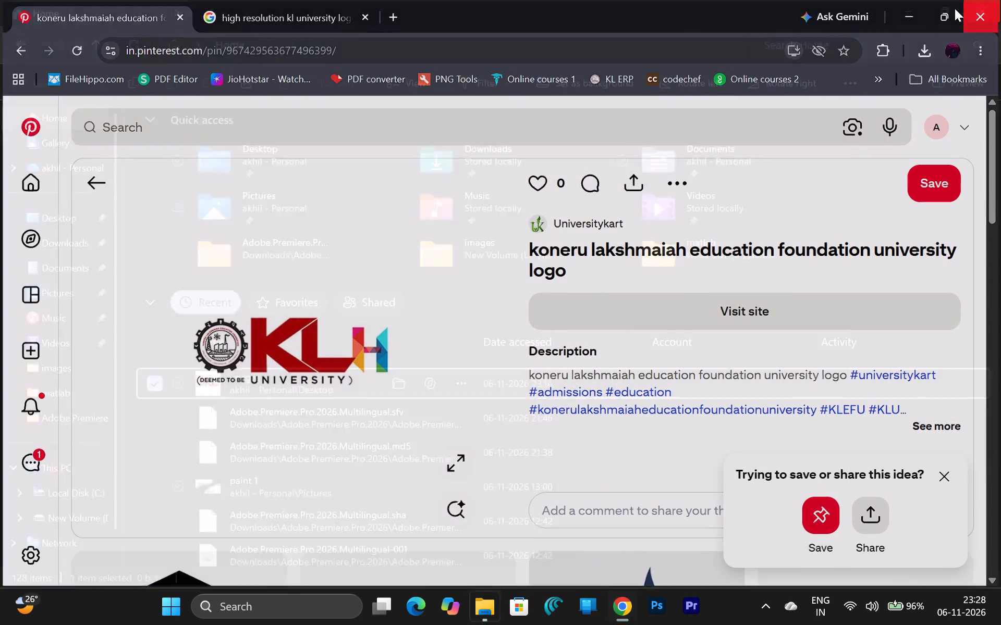
pyautogui.click(997, 0)
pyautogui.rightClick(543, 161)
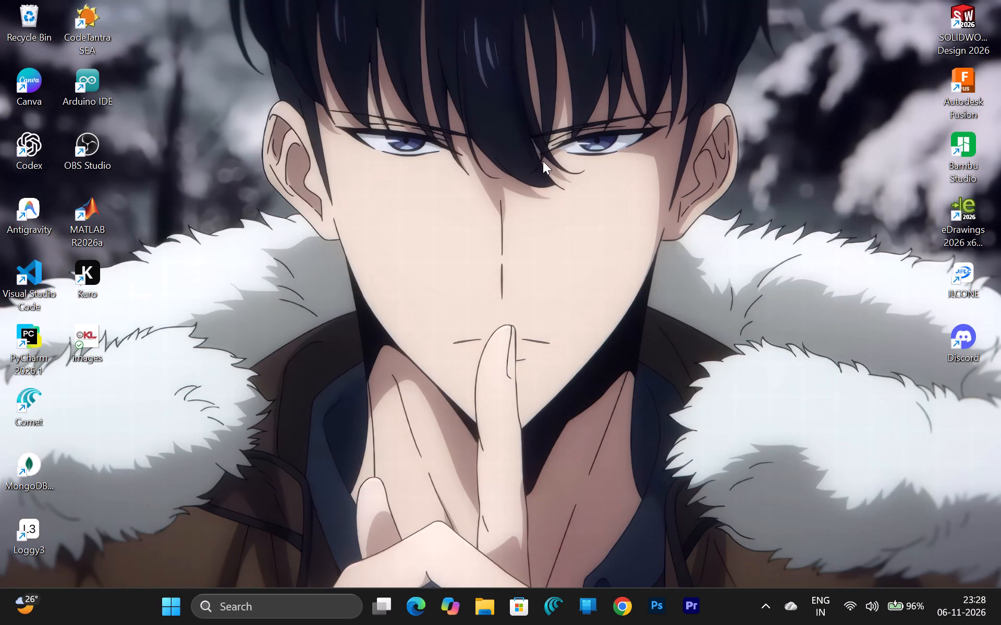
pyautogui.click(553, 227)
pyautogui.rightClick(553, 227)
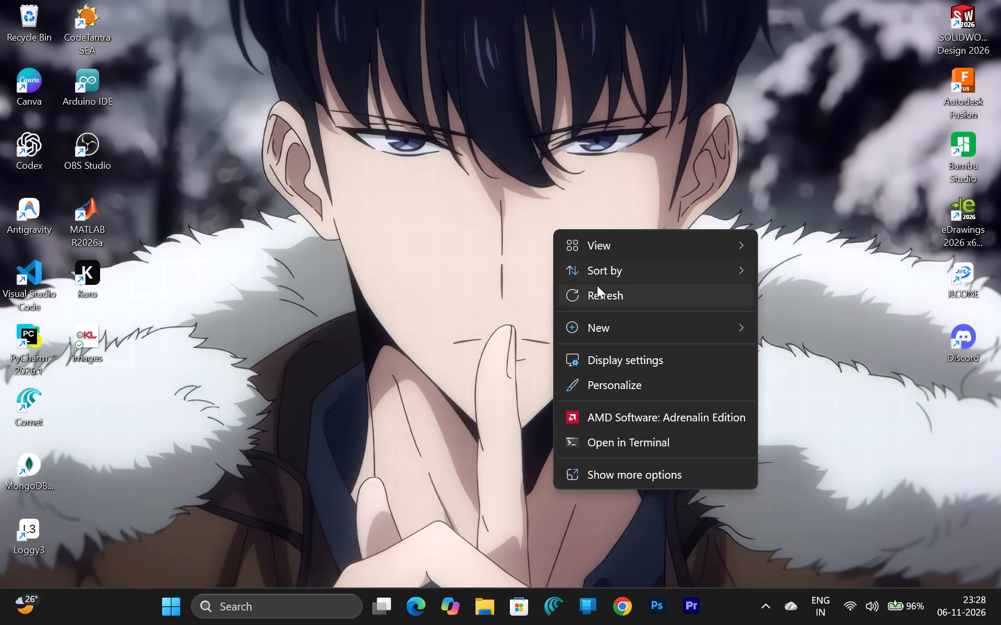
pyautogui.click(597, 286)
# Open the computer's power options from the desktop.
pyautogui.click(158, 599)
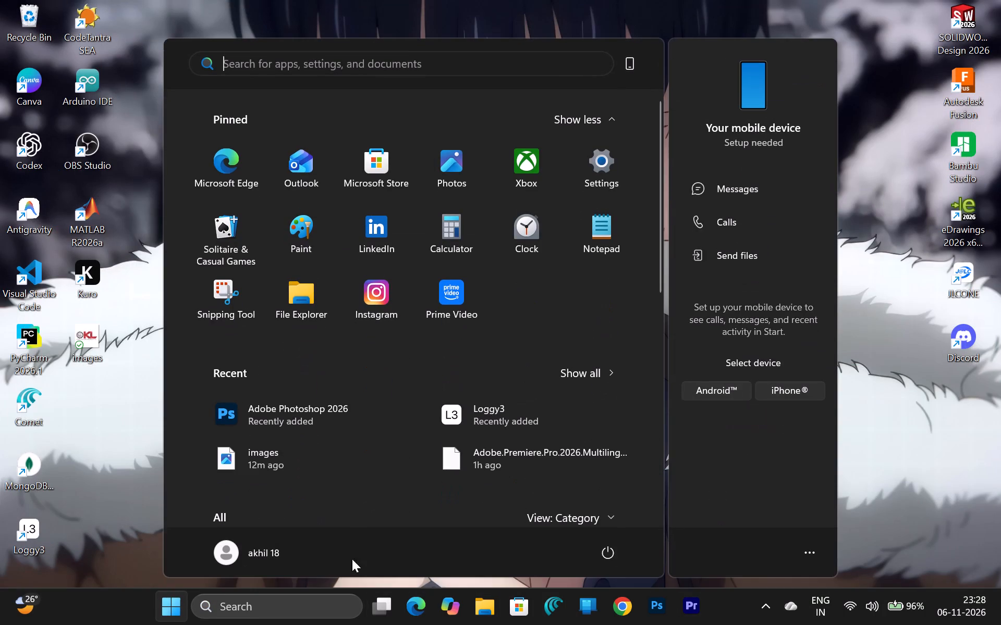
pyautogui.click(601, 548)
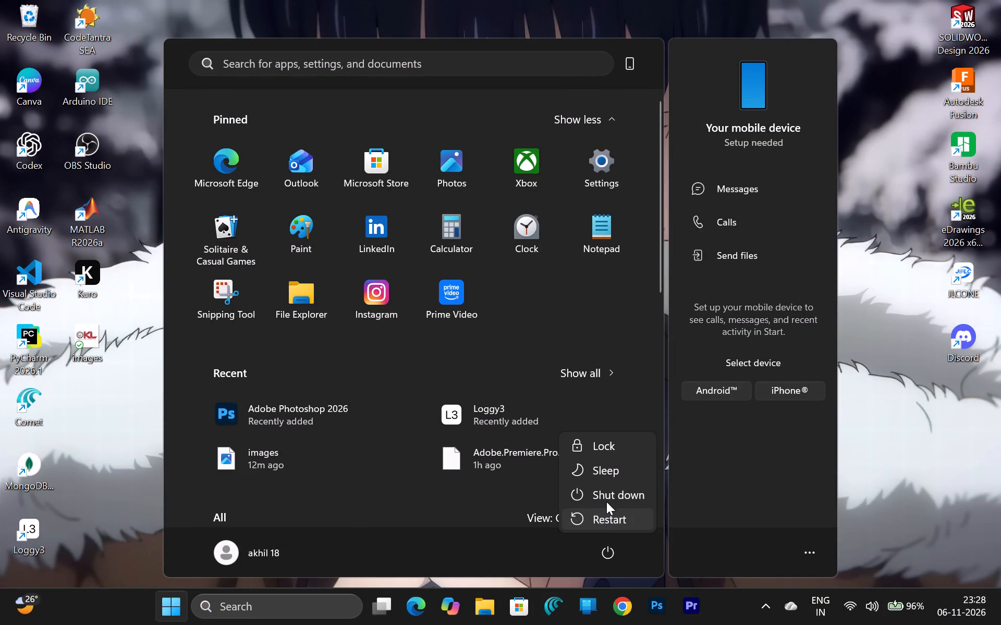